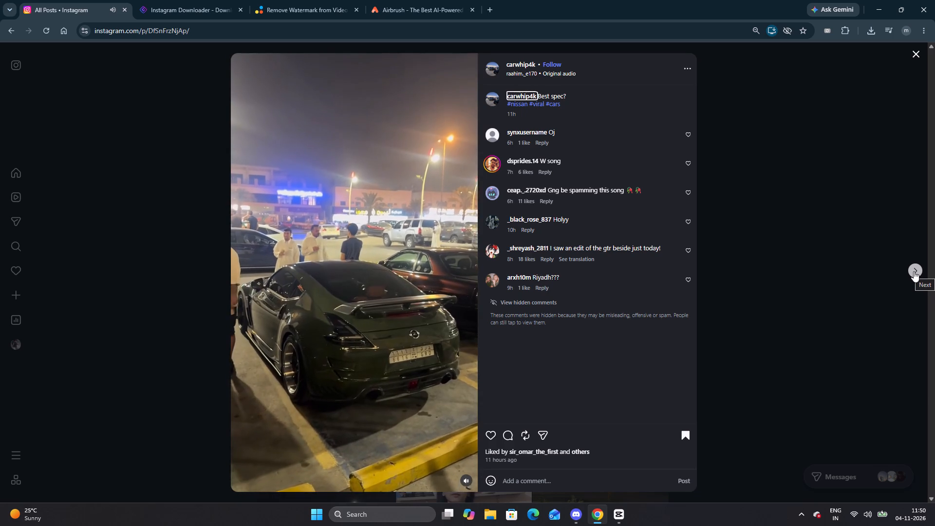
Preview the first few reels in the saved All Posts collection and return to the grid.
left_click(914, 271)
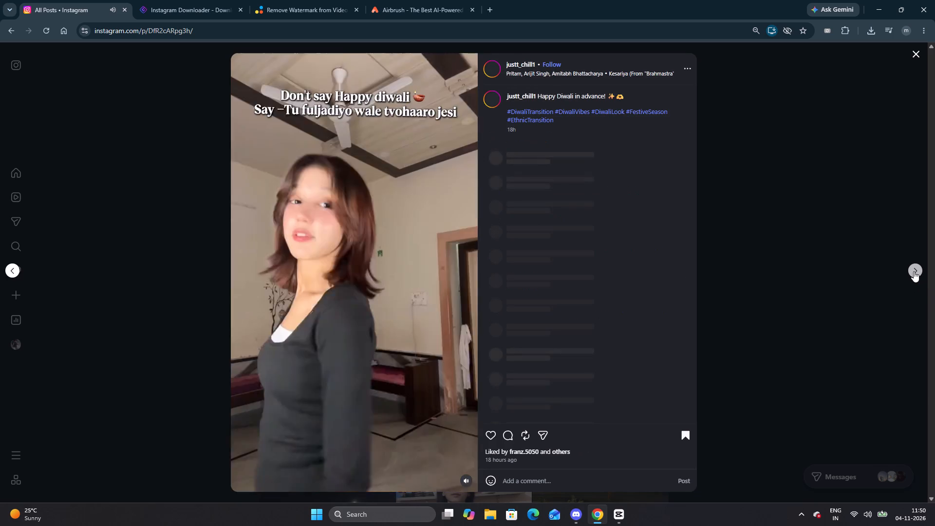
left_click(914, 271)
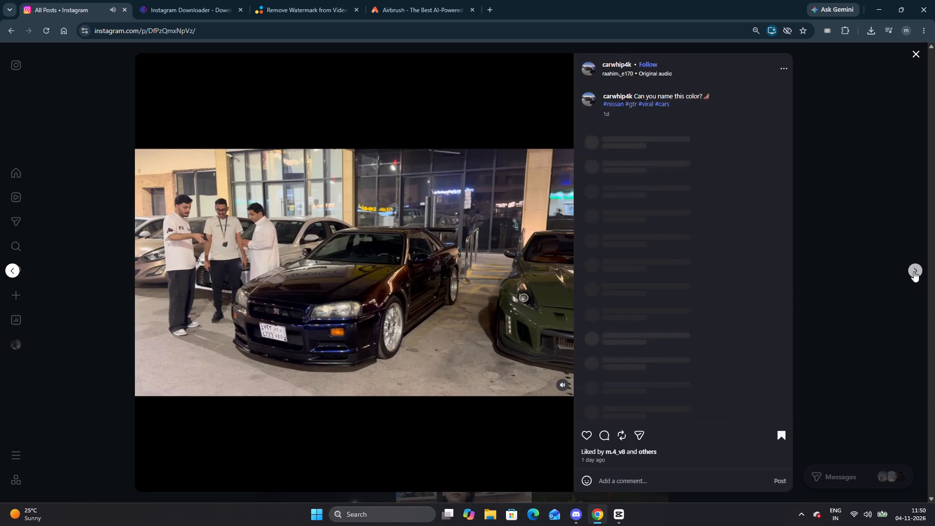
left_click(881, 267)
left_click(912, 57)
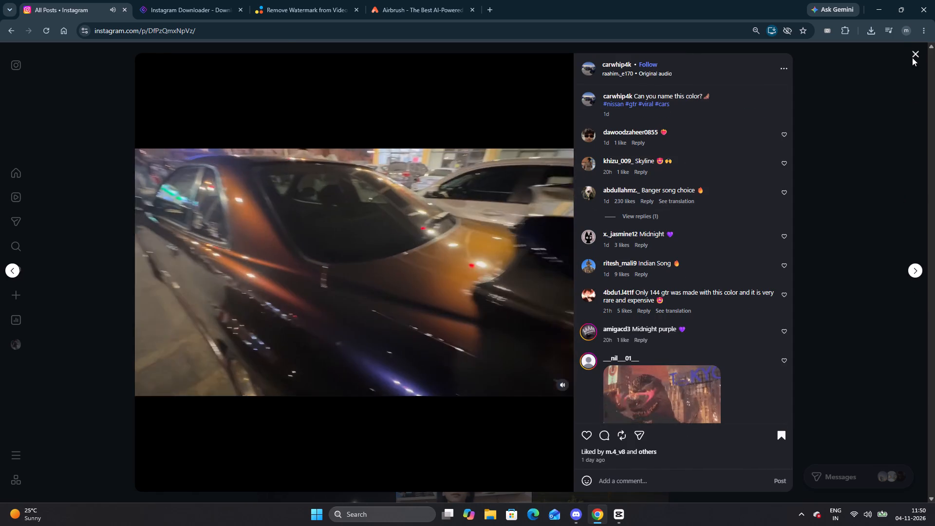
left_click(314, 213)
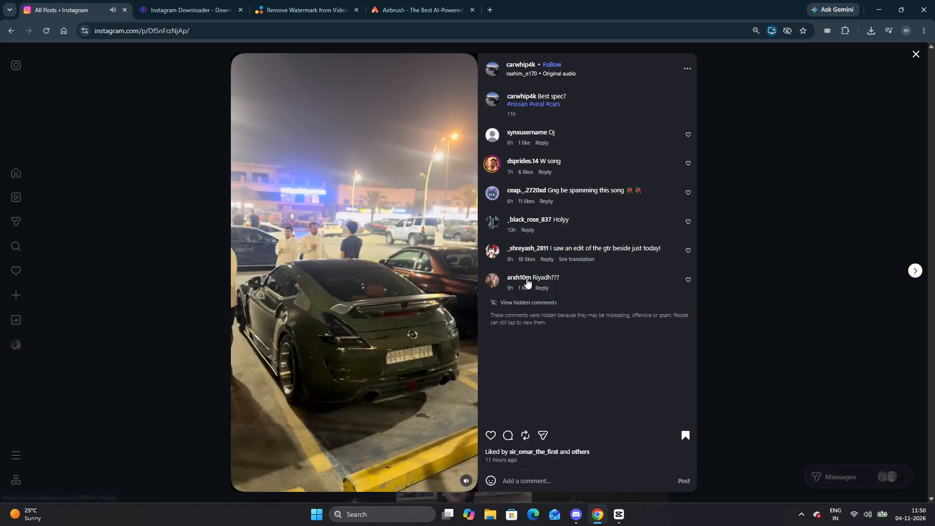
left_click(886, 279)
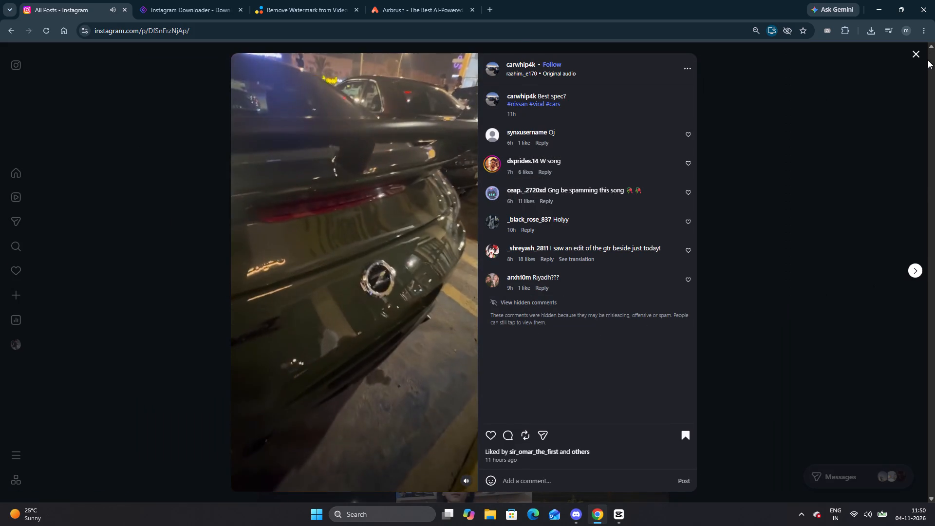
left_click(920, 57)
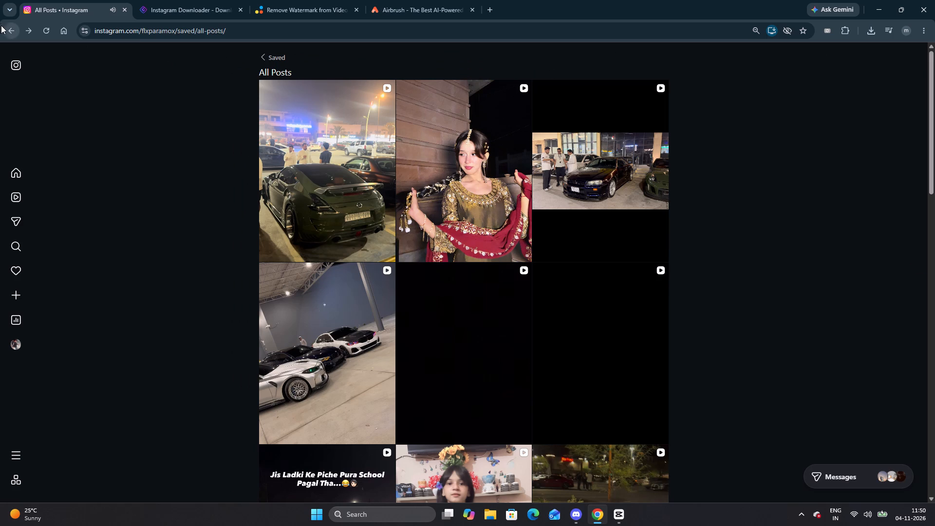
Reload the saved posts page and play the "Can you name this color?" reel with its sound on.
left_click(50, 27)
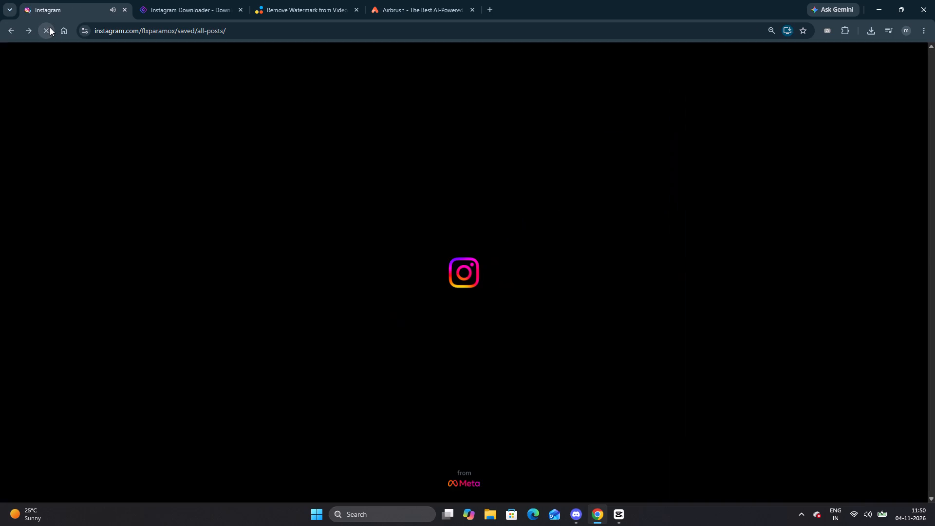
key("Left")
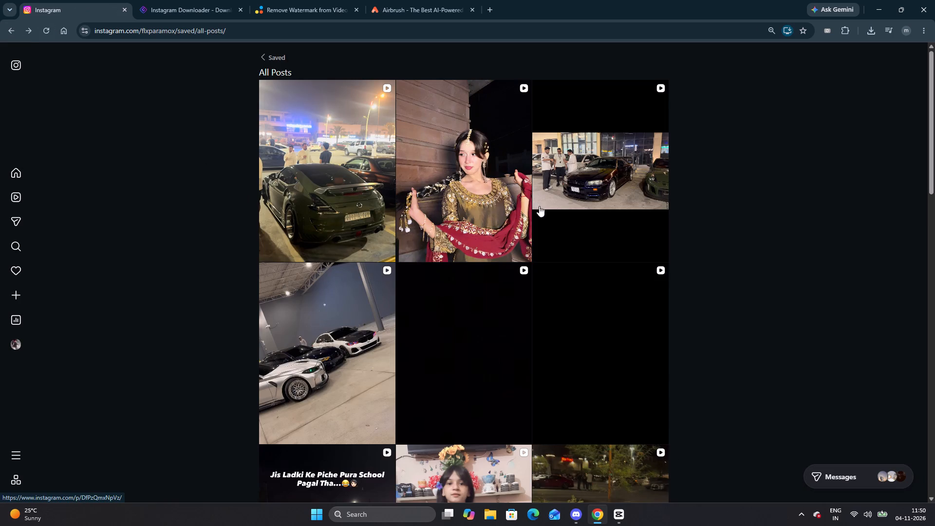
left_click(557, 203)
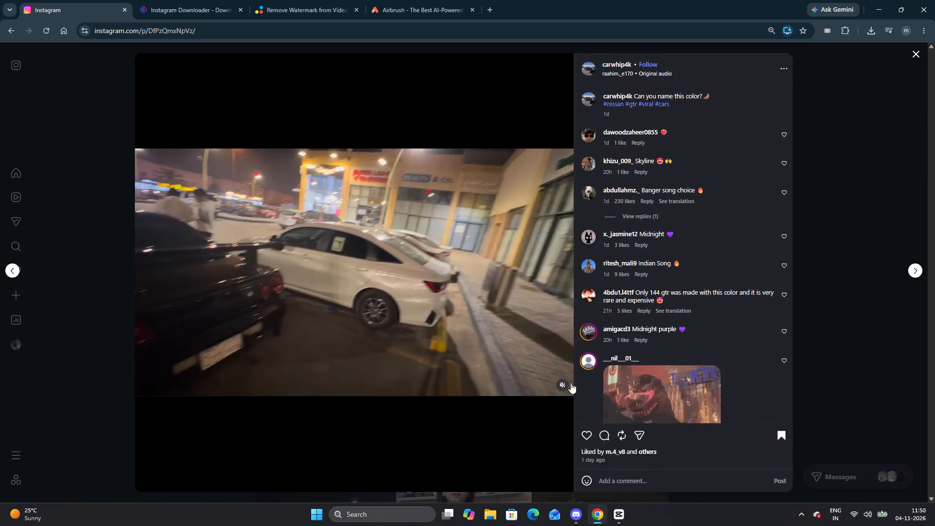
left_click(564, 384)
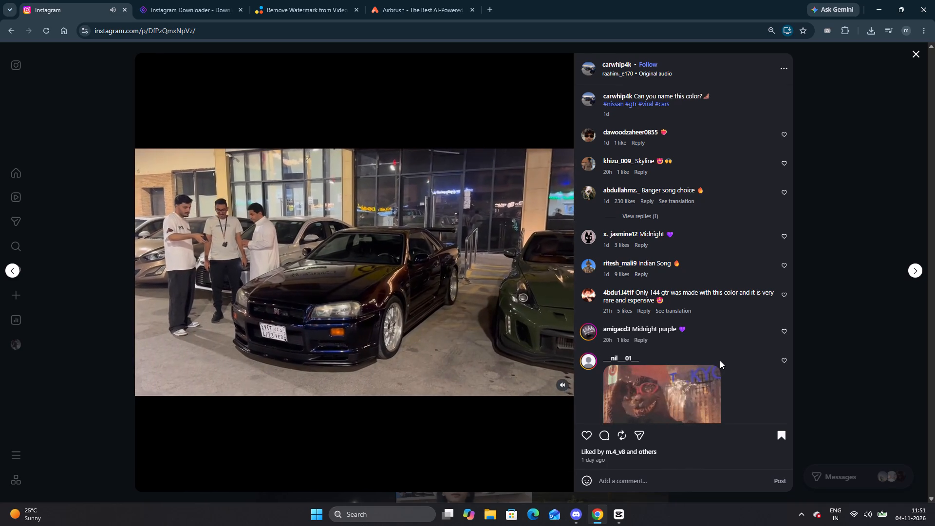
Watch the following saved reels one after another up to the "Fav Car" reel, looking for usable car clips.
left_click(918, 269)
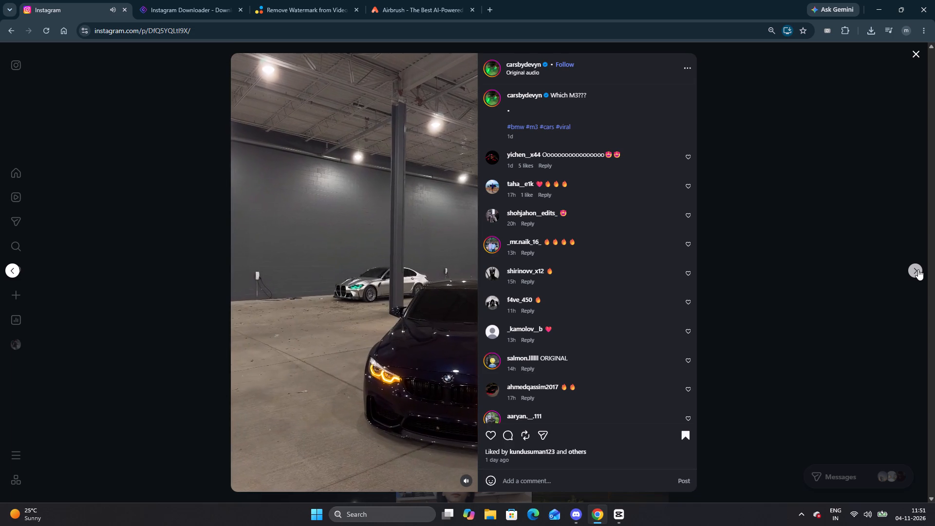
left_click(918, 269)
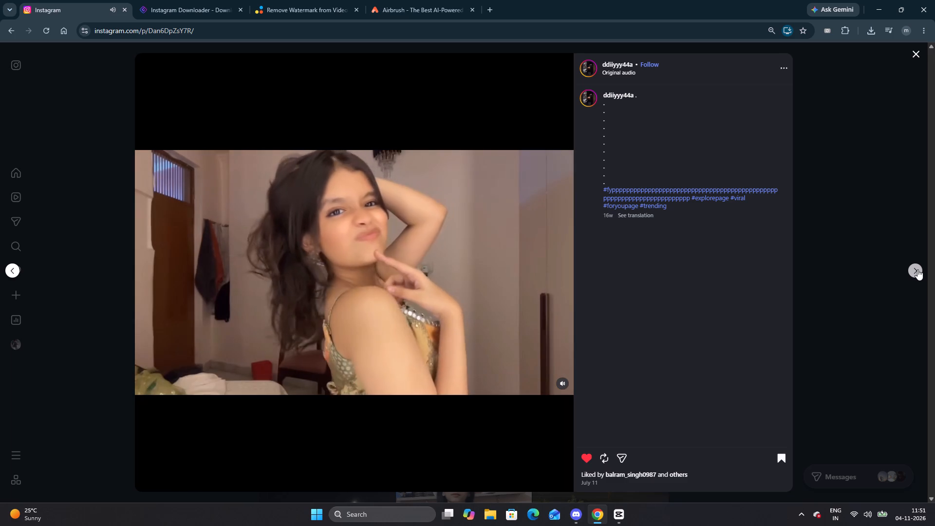
left_click(917, 269)
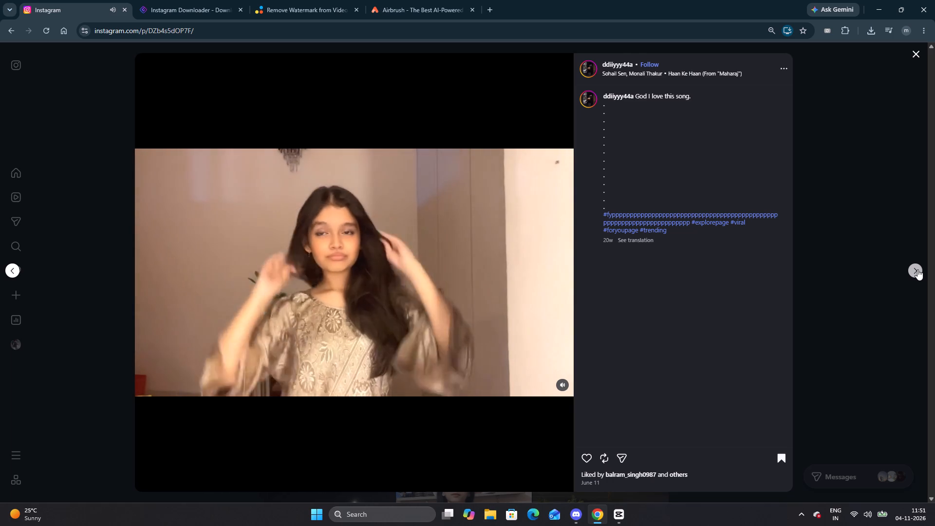
left_click(917, 269)
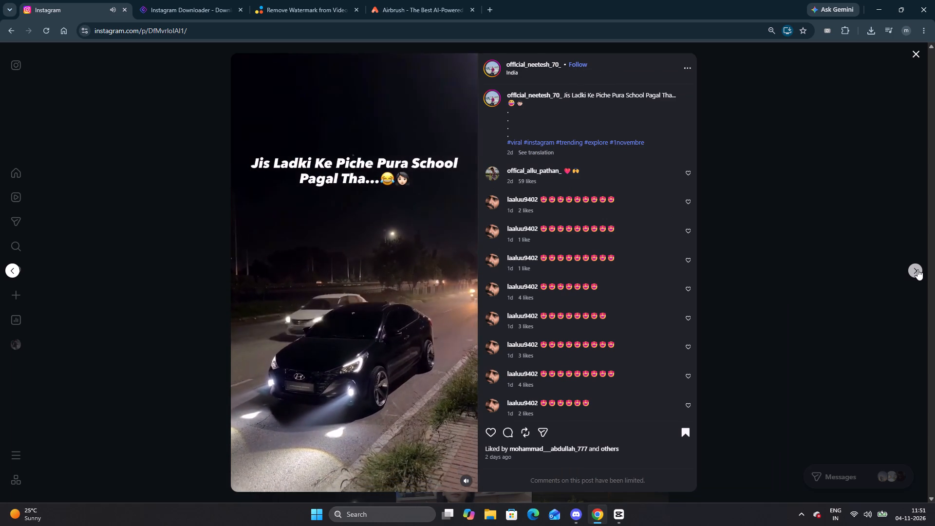
left_click(917, 269)
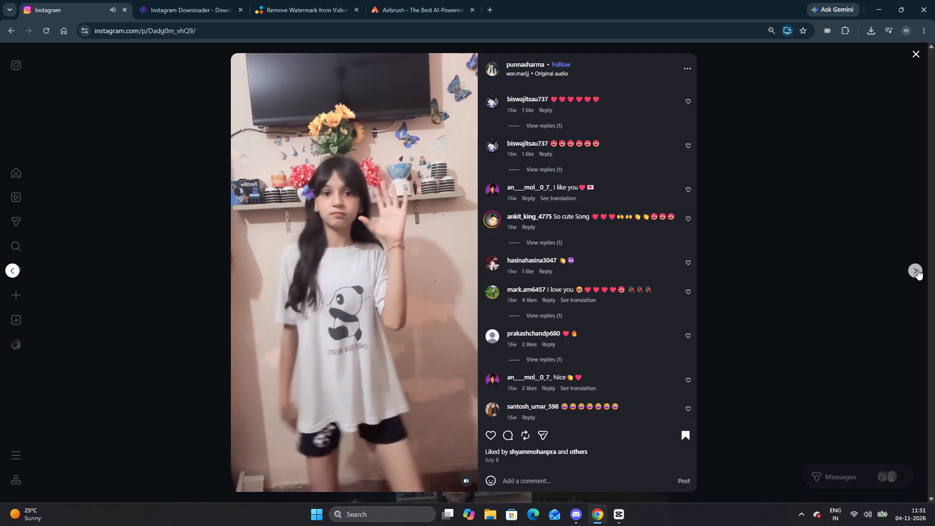
left_click(917, 269)
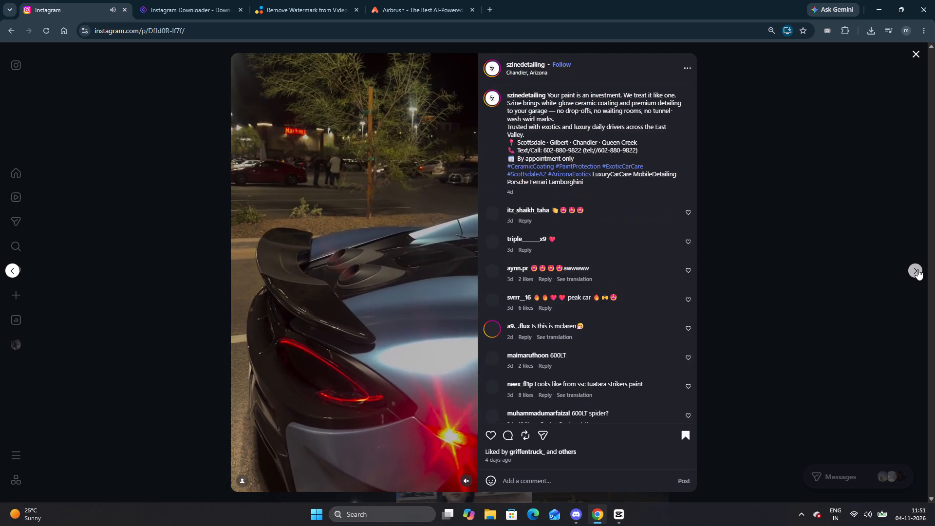
left_click(917, 269)
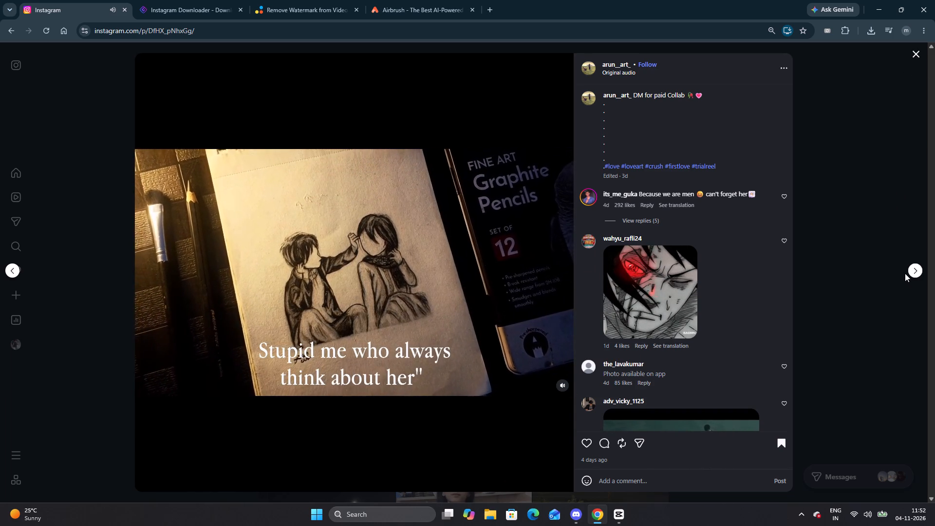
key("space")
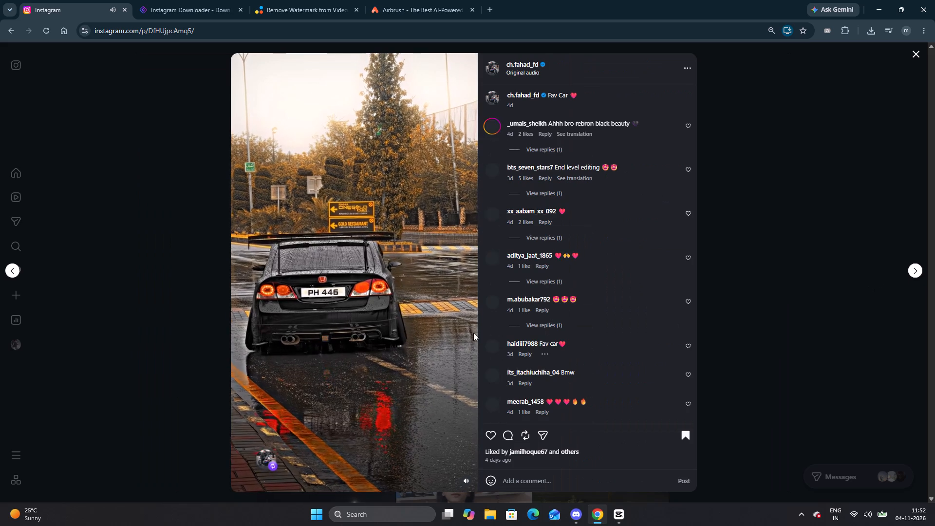
left_click(420, 330)
Check the open Airbrush watermark remover and 123APPS video editor projects, and return to the "Fav Car" reel on Instagram.
left_click(431, 0)
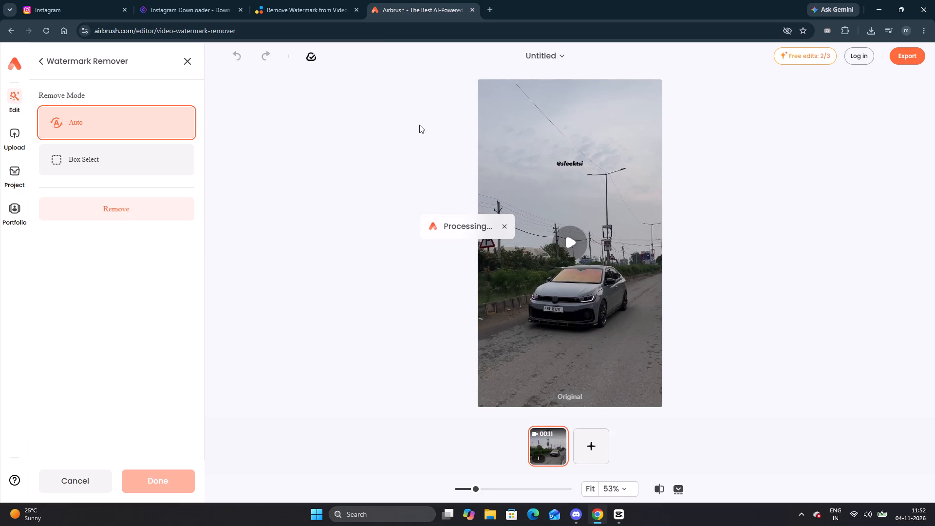
left_click(260, 0)
left_click(197, 0)
left_click(293, 0)
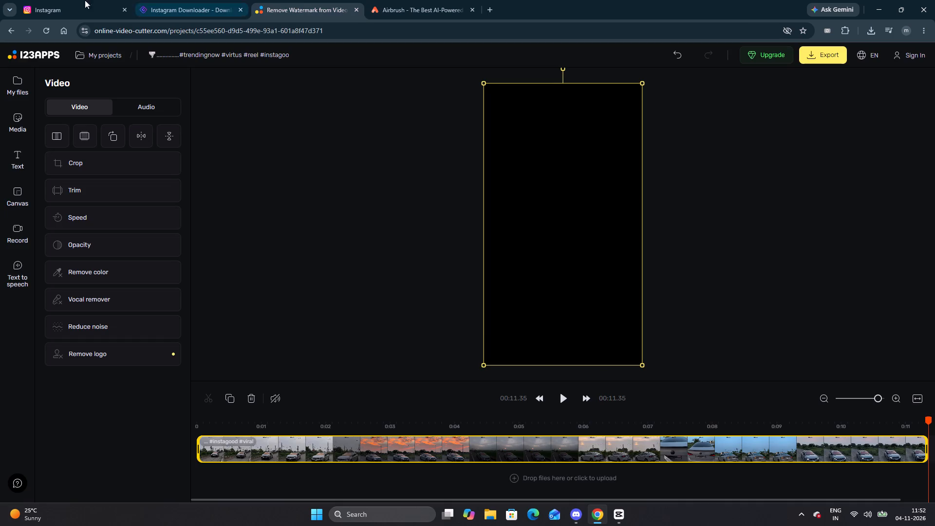
left_click(64, 0)
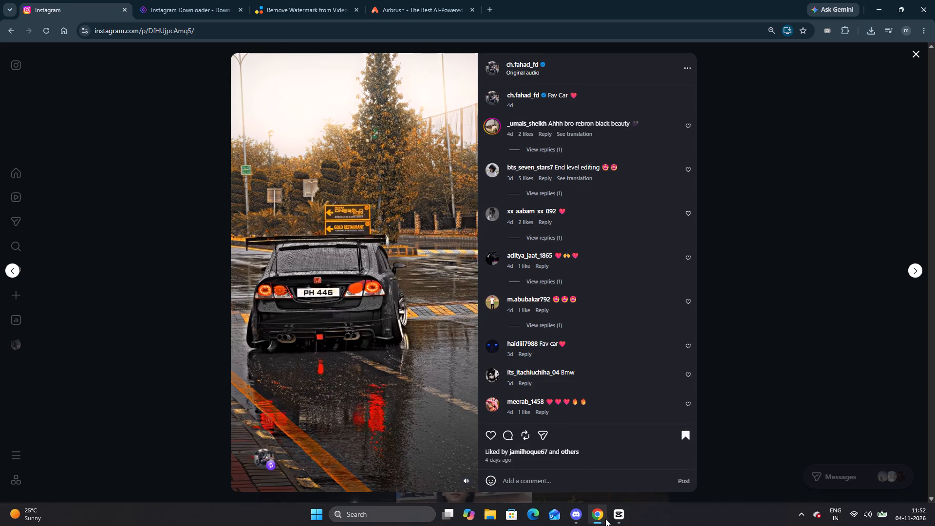
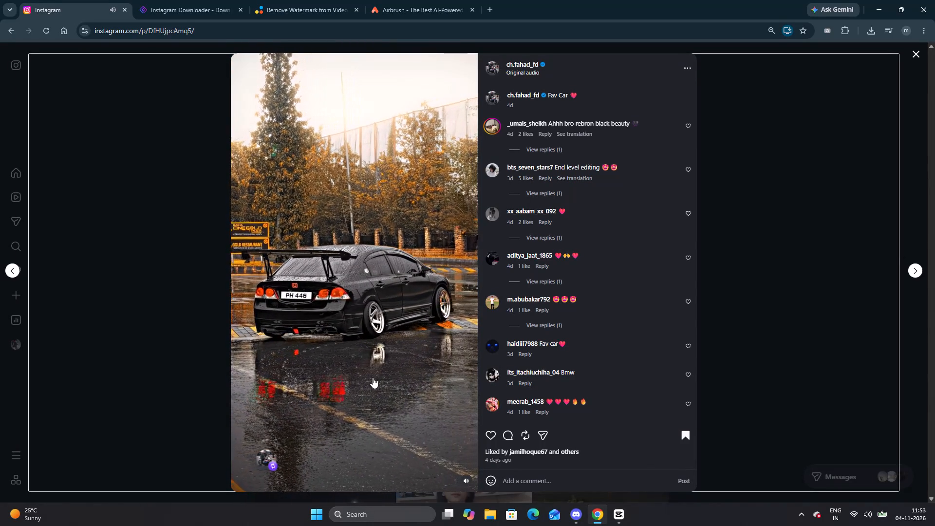
Close the "Fav Car" reel and look through the saved All Posts grid for another car clip.
left_click(373, 377)
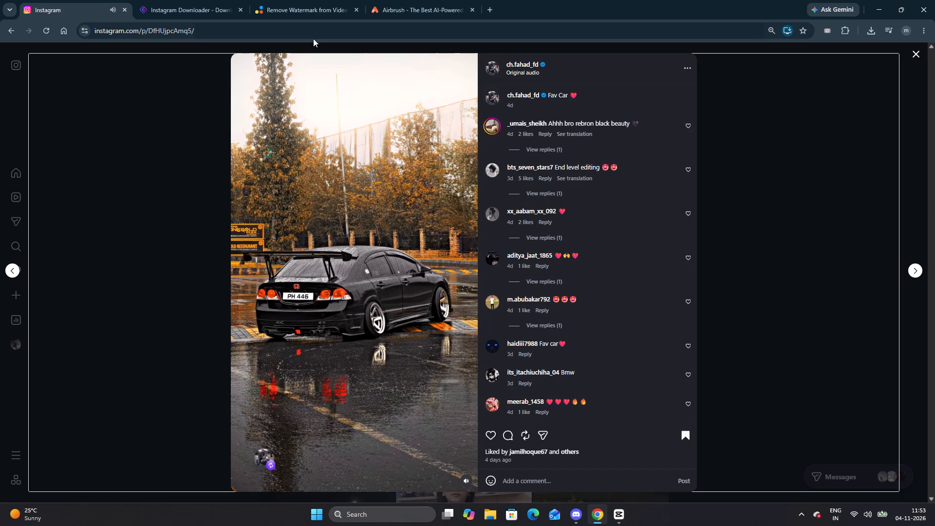
left_click(34, 159)
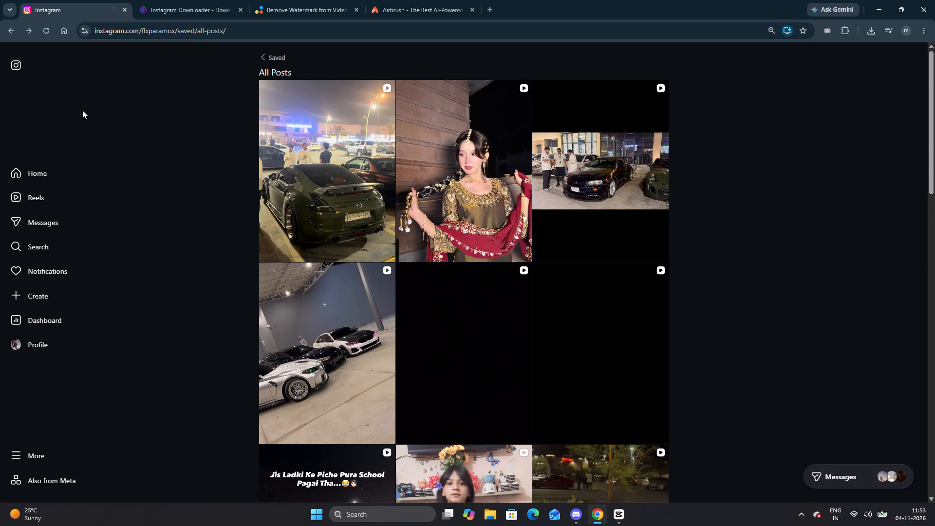
scroll(182, 103, "up", 8)
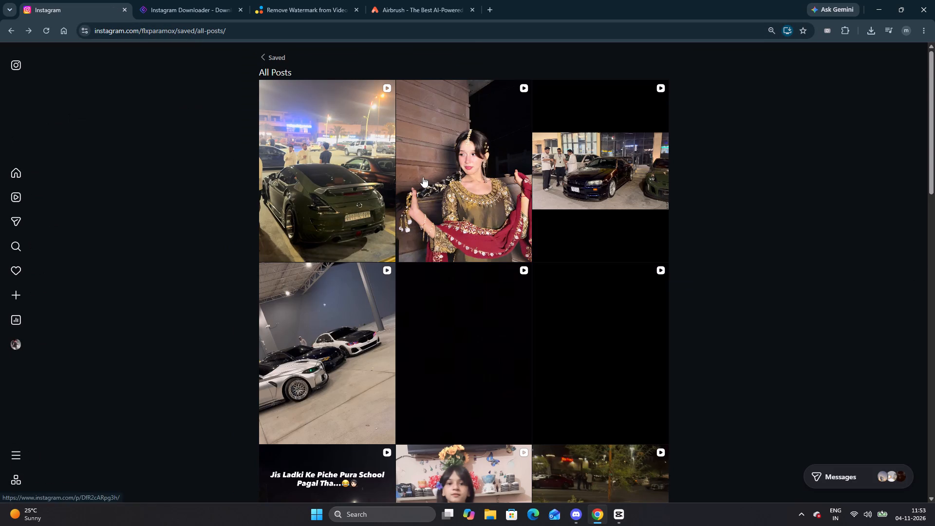
scroll(423, 177, "down", 7)
scroll(423, 177, "up", 1)
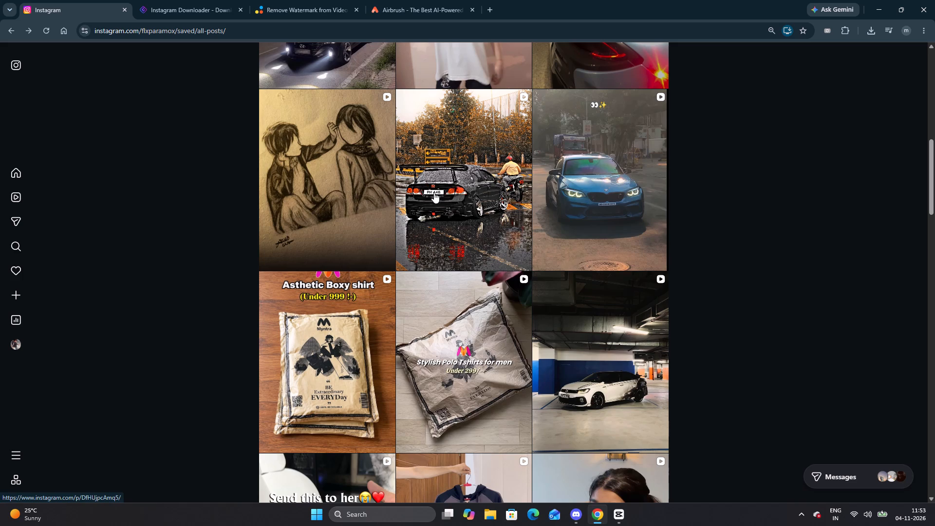
scroll(434, 192, "up", 12)
scroll(434, 192, "down", 1)
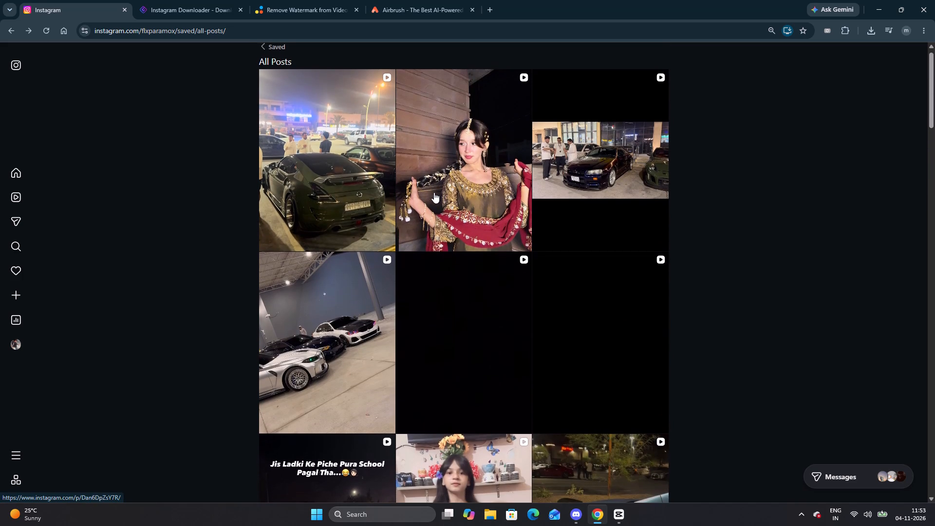
scroll(434, 192, "down", 1)
Open the "Best spec?" Nissan reel, the first one in the saved posts, and cut its link to the clipboard.
left_click(332, 207)
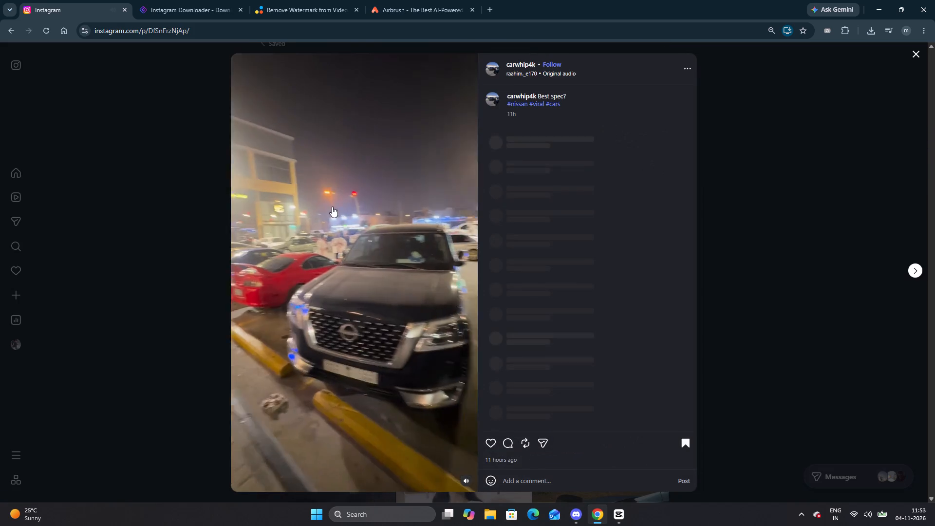
left_click(352, 246)
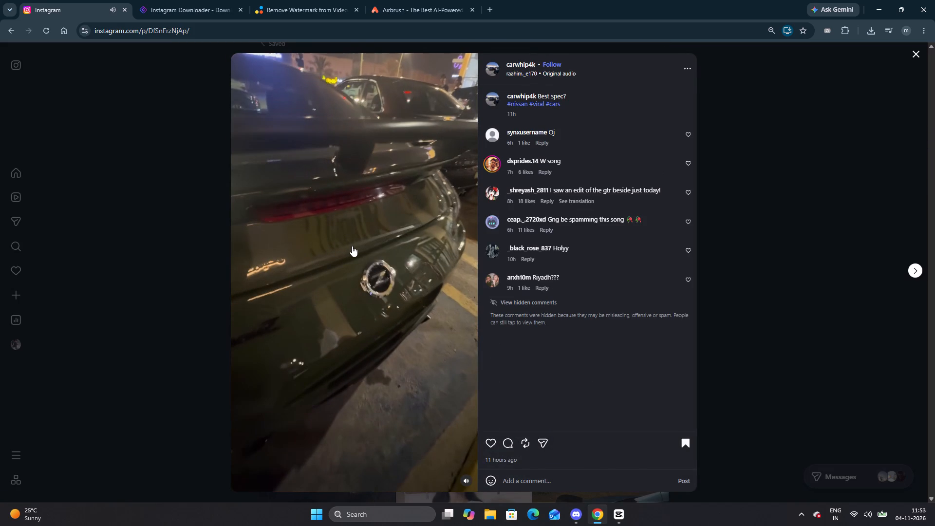
left_click(243, 34)
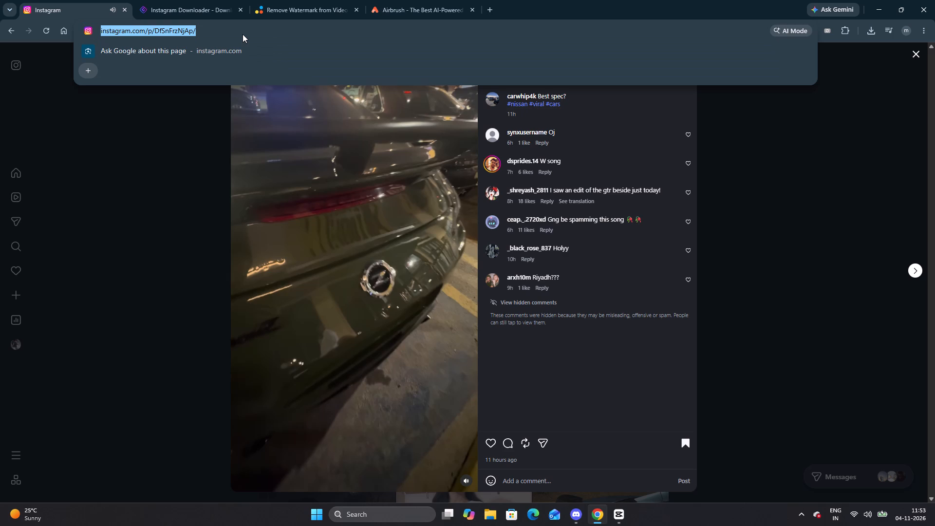
key("ctrl+x")
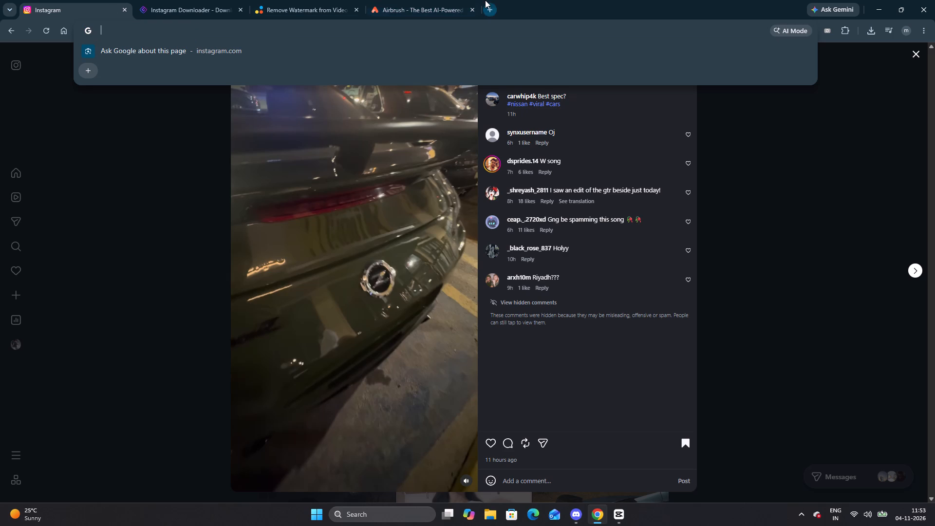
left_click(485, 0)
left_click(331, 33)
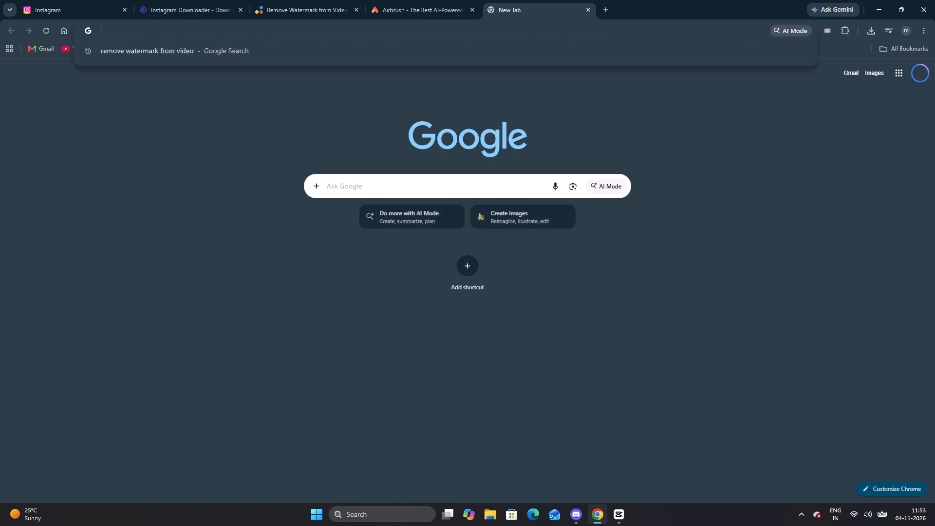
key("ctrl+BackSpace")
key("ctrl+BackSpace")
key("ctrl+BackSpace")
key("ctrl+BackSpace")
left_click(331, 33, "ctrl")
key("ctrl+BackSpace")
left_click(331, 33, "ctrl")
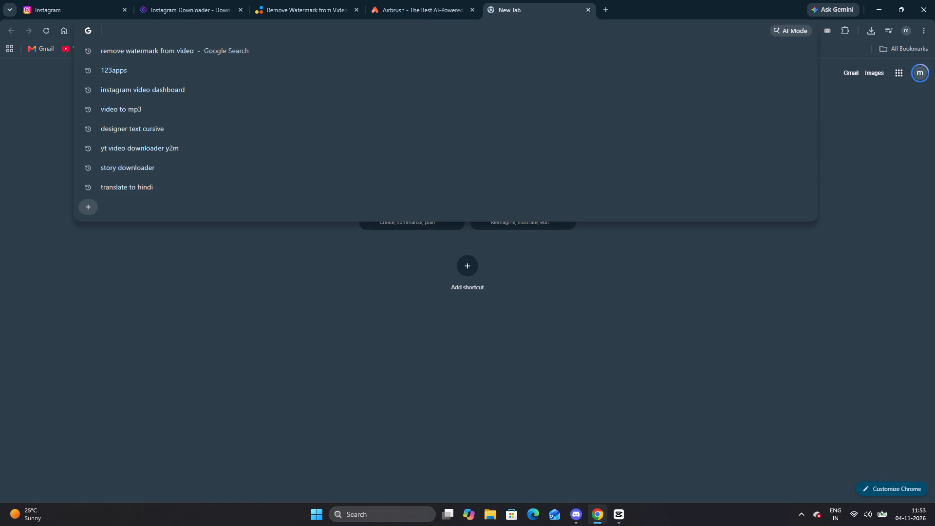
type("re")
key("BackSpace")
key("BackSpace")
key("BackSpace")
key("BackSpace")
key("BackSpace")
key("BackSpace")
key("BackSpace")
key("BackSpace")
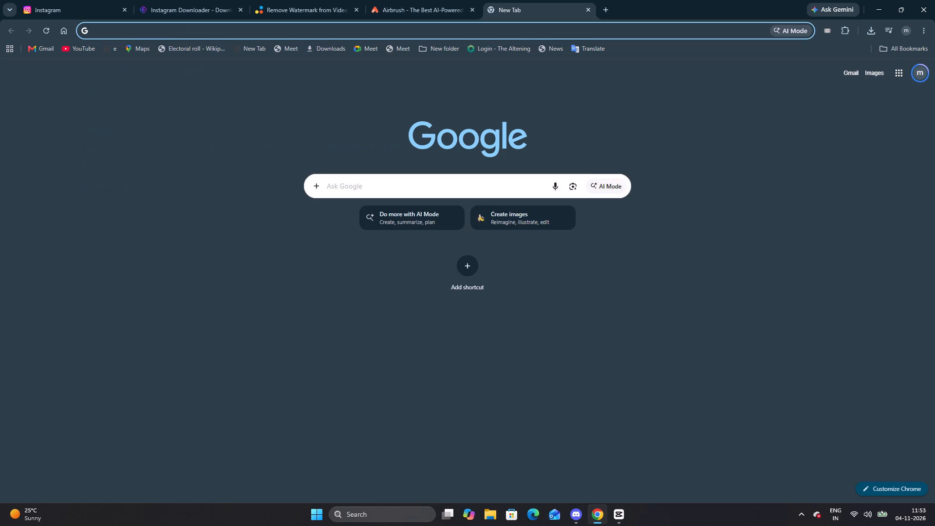
Switch from the browser to the Discord window.
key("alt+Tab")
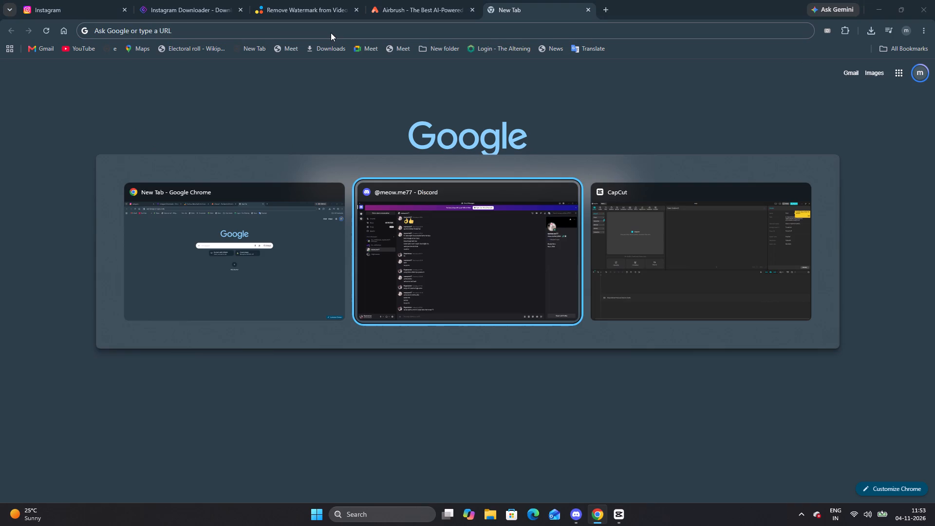
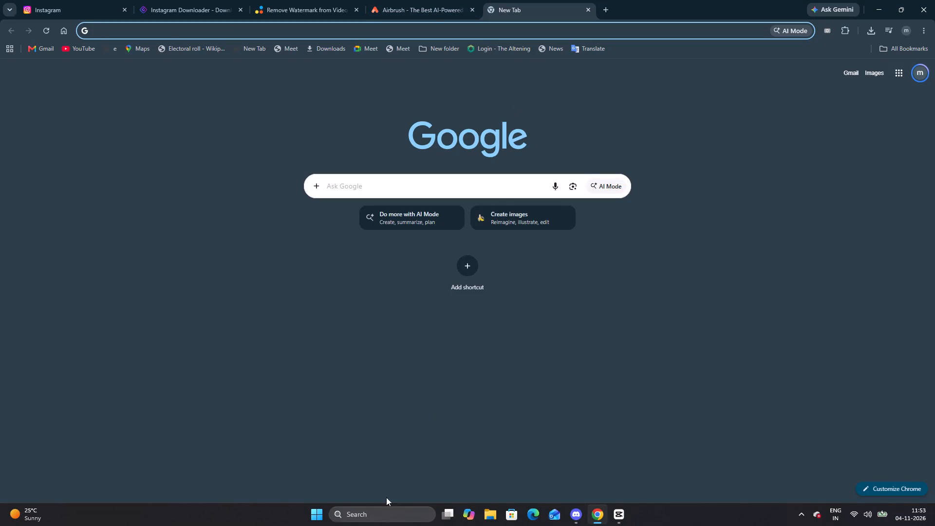
Search Windows for "li" and launch the best match.
left_click(369, 515)
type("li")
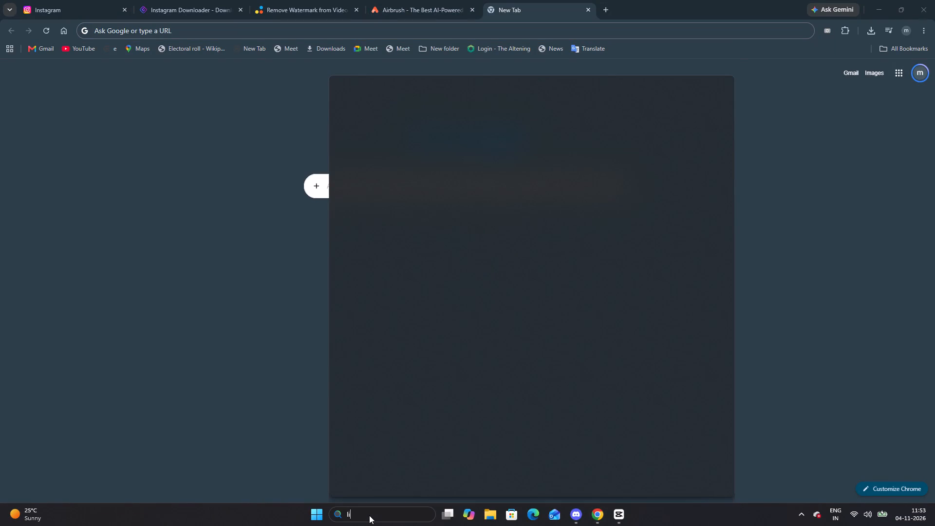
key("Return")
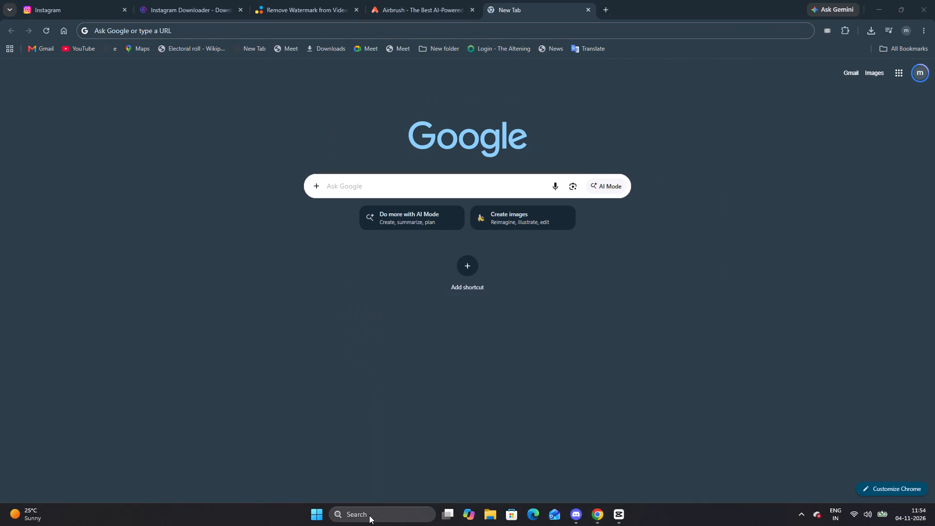
Cycle through the open windows from Chrome past Discord to CapCut.
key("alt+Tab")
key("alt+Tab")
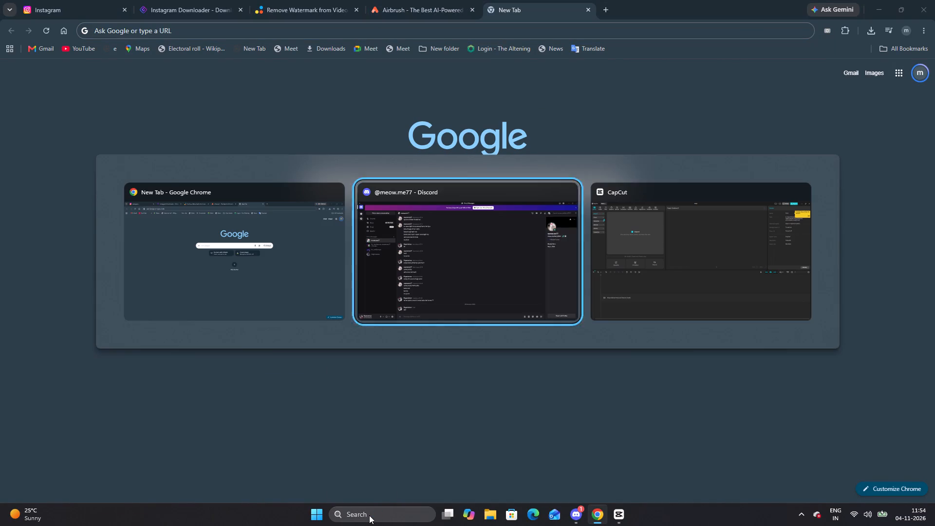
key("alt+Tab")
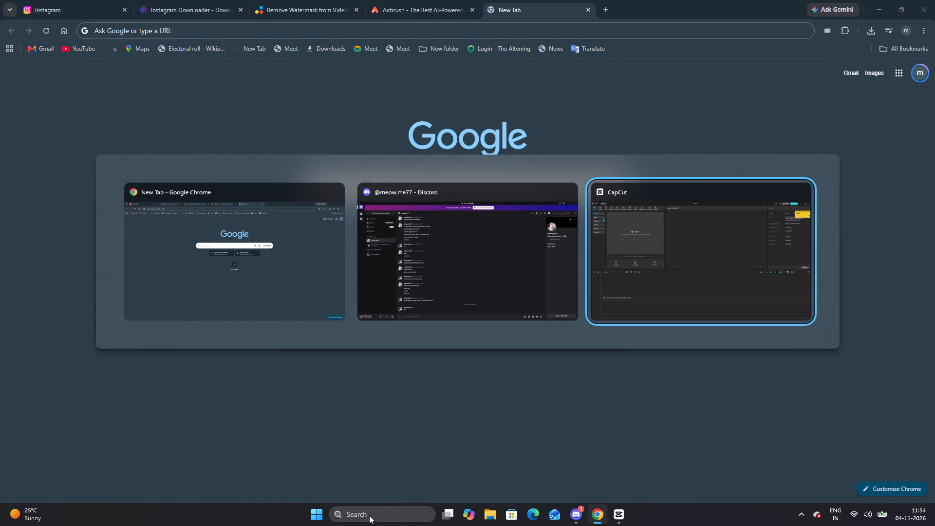
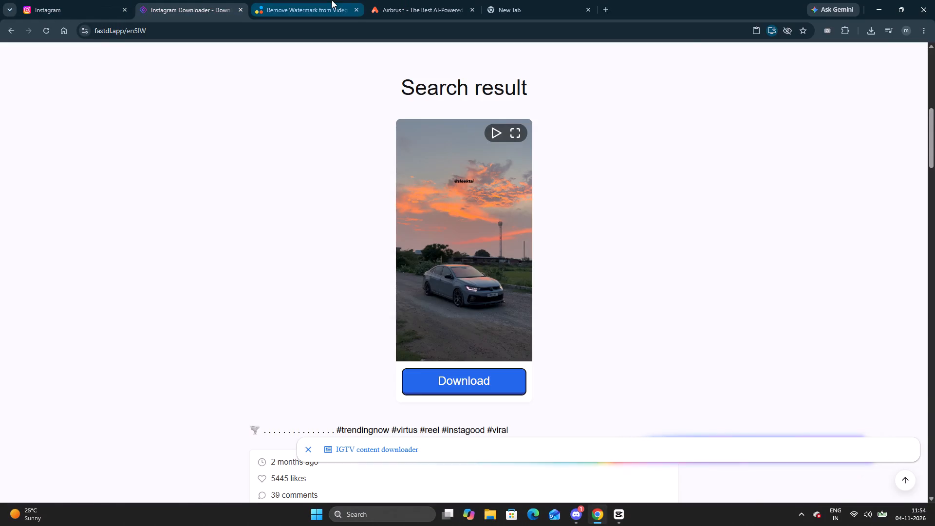
Restore the maximized browser to a smaller window over Discord and close the Airbrush watermark remover page.
left_click(439, 0)
left_click_drag(692, 0, 517, 136)
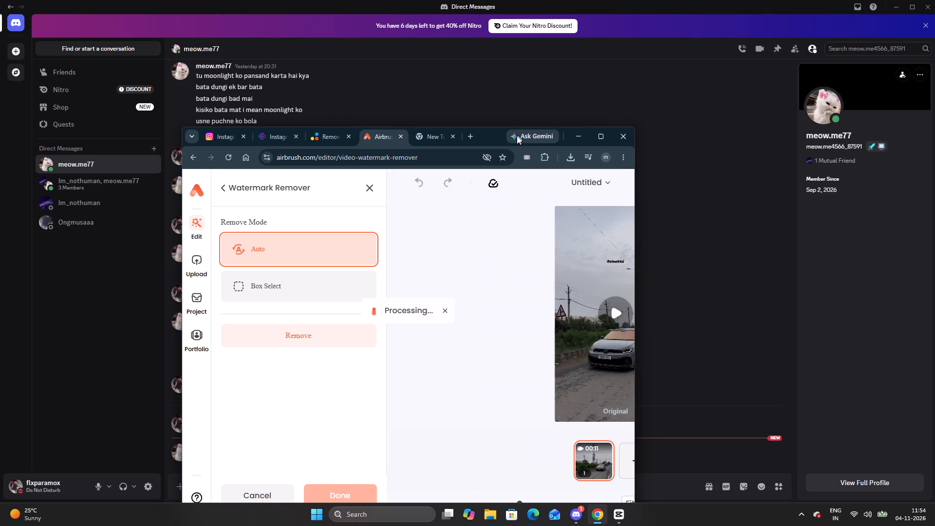
left_click(400, 137)
left_click(448, 221)
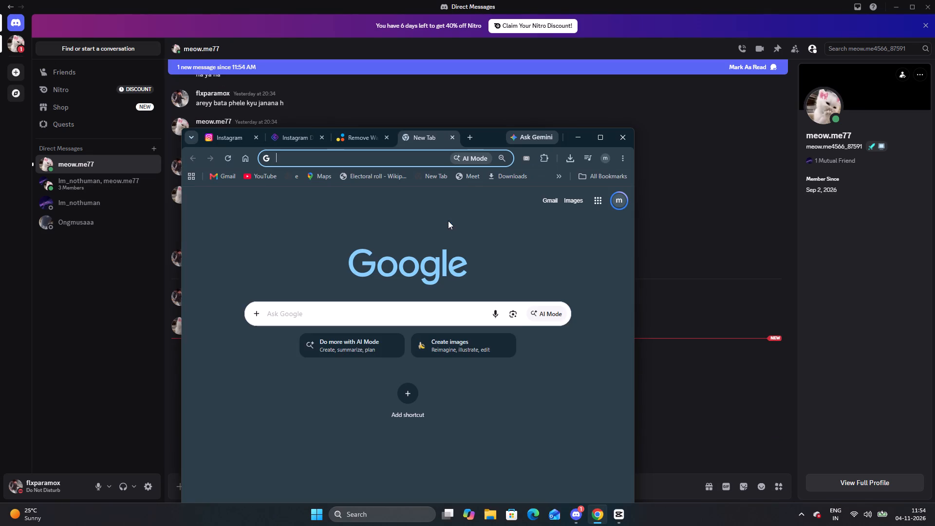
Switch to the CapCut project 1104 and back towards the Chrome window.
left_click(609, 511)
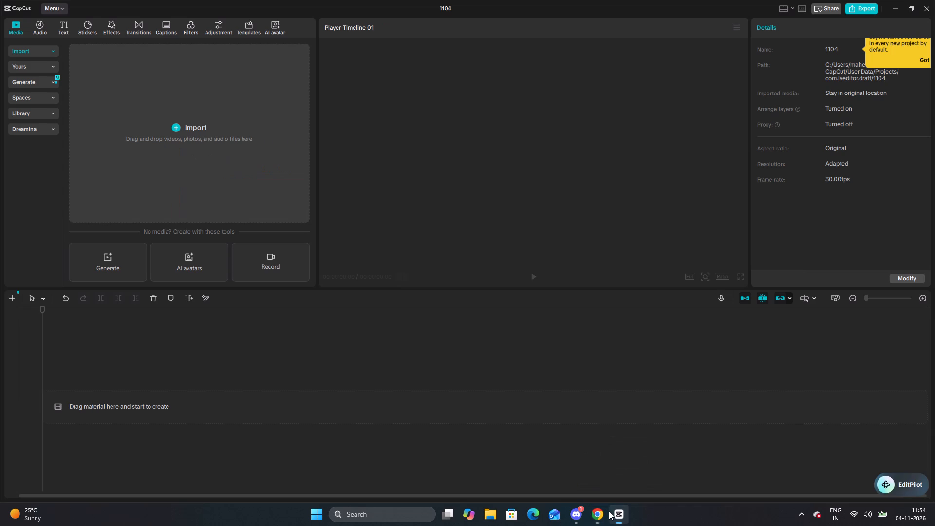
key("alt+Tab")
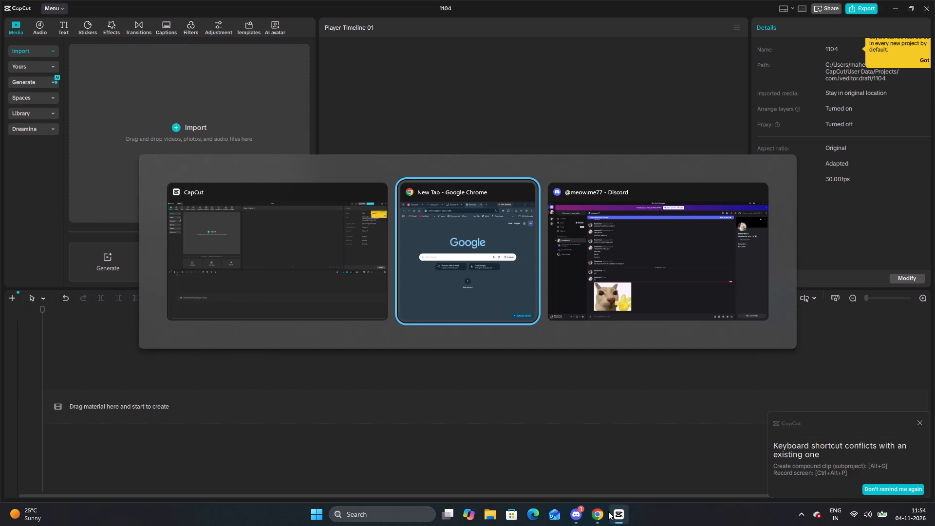
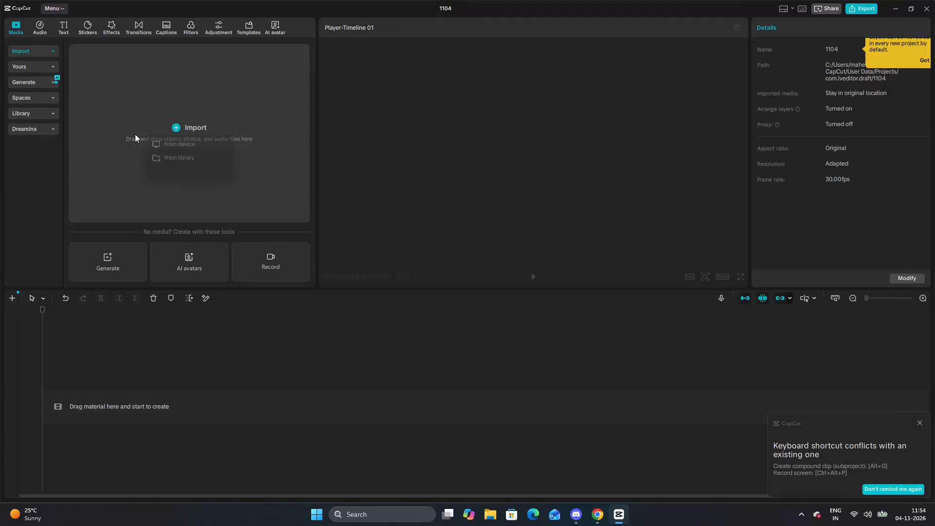
Close the empty CapCut project 1104.
left_click(926, 6)
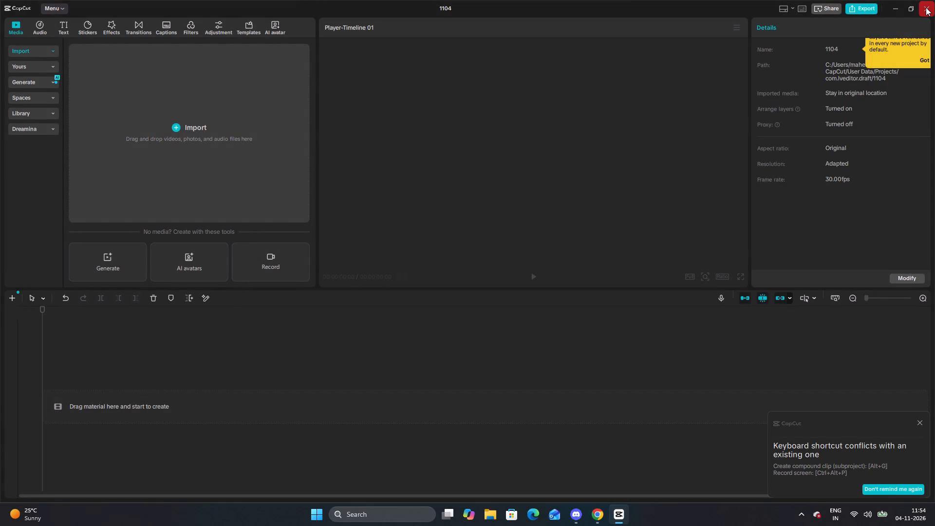
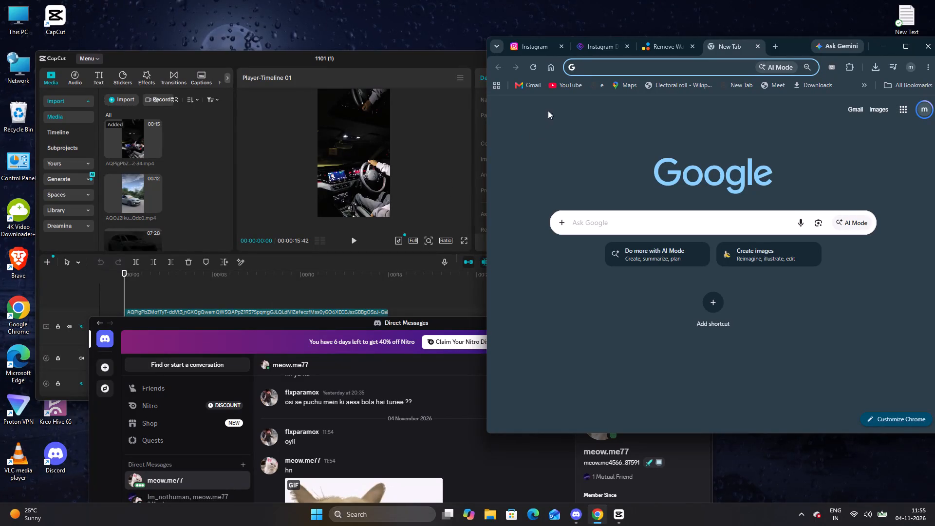
Go to the Instagram page and cut the web address of carwhip4k's "Best spec?" Nissan reel to the clipboard.
left_click(544, 51)
left_click(619, 282)
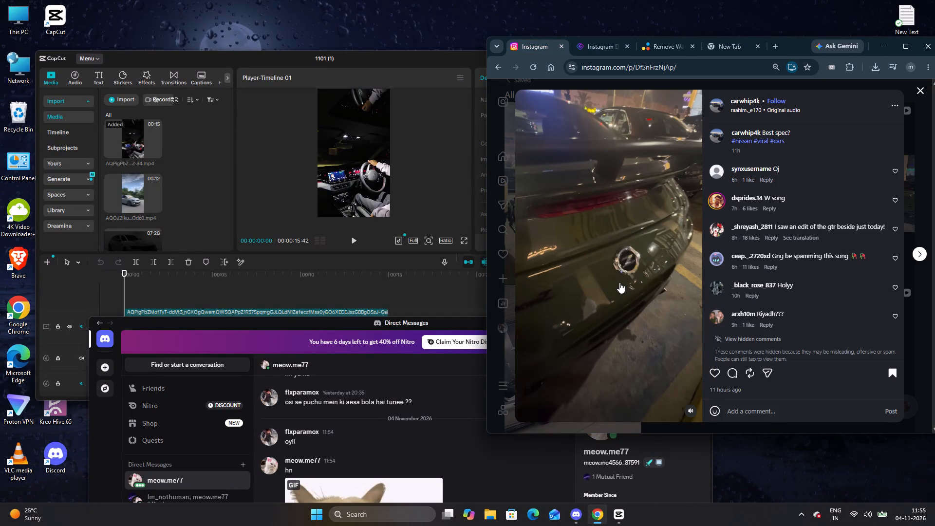
left_click(640, 298)
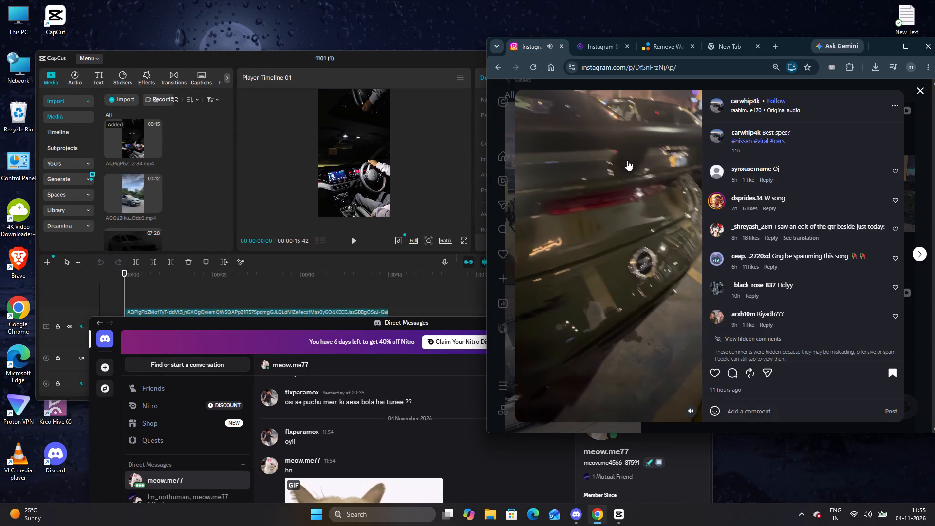
left_click(637, 63)
key("ctrl+x")
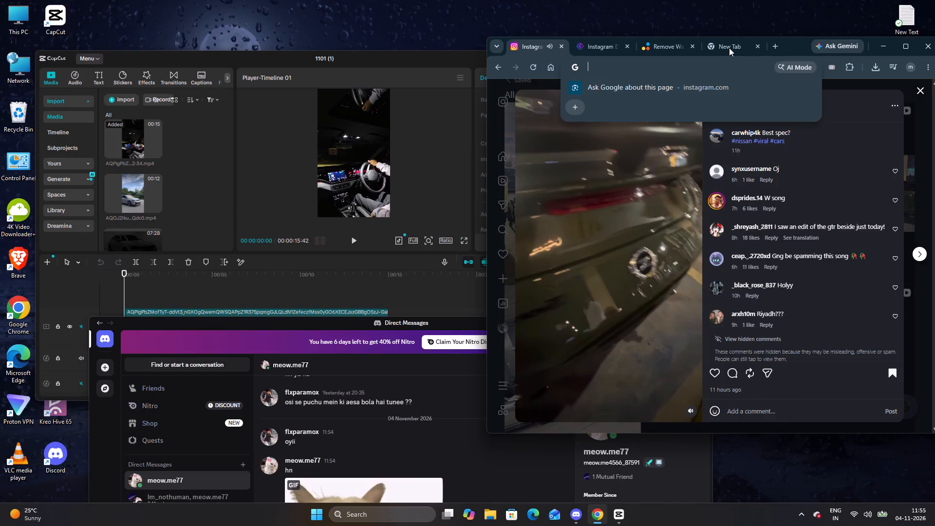
Start entering a web address or search beginning with "in" in the empty new tab.
left_click(729, 48)
left_click(665, 73)
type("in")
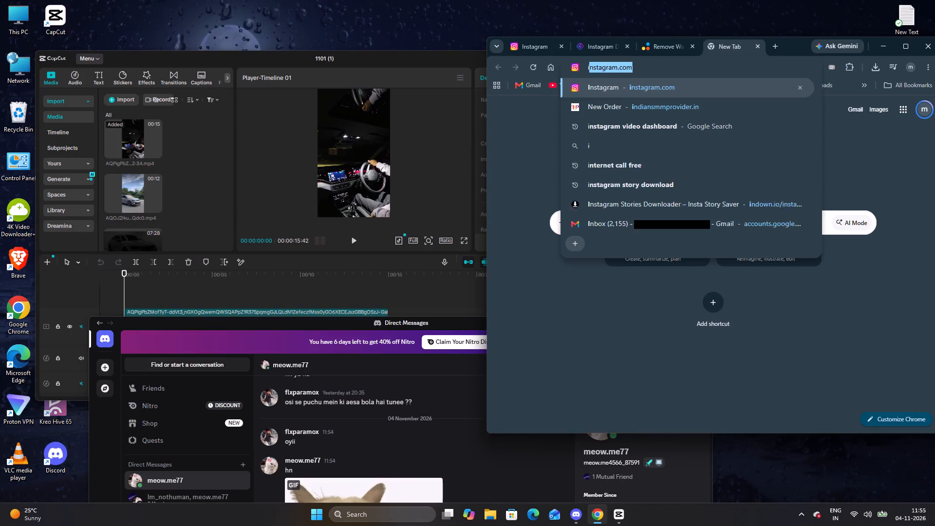
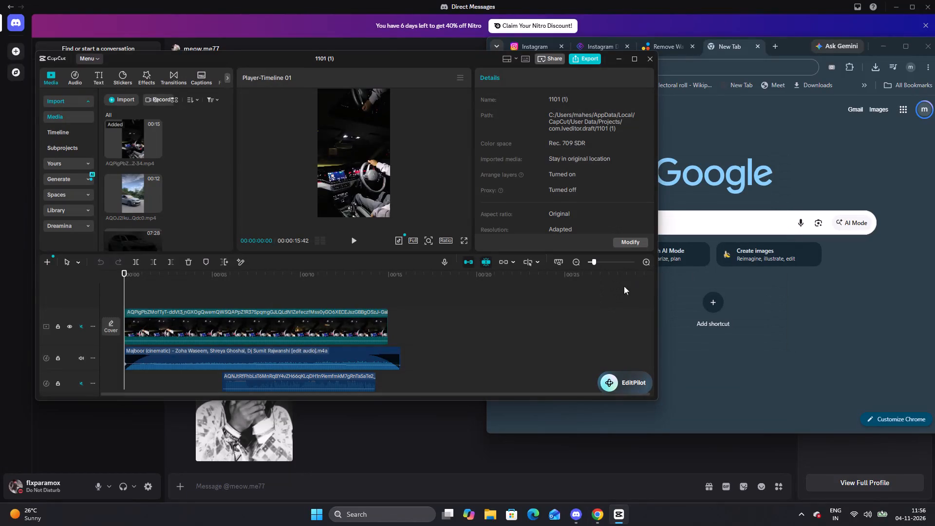
Play the timeline of CapCut project 1101 (1) from the start.
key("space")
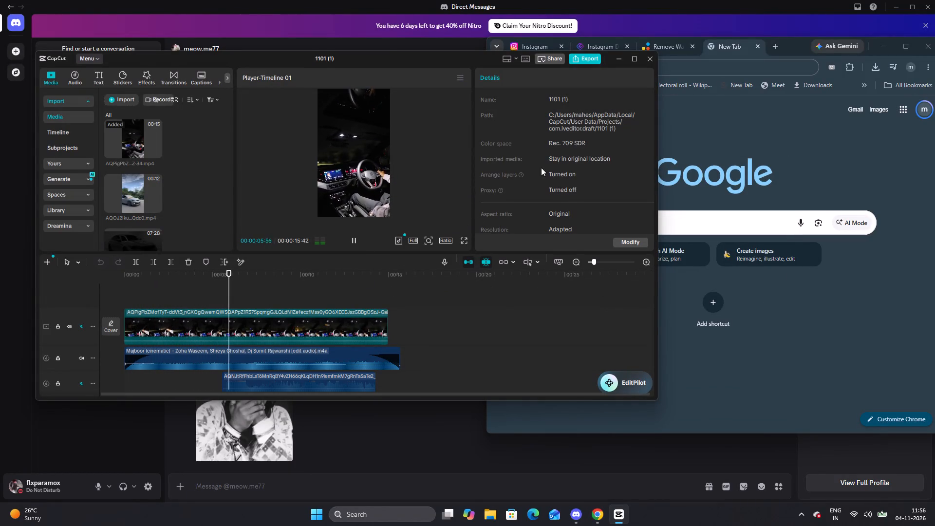
Switch to Chrome and close the old Instagram downloader and Remove Watermark tabs.
left_click(706, 128)
left_click(623, 45)
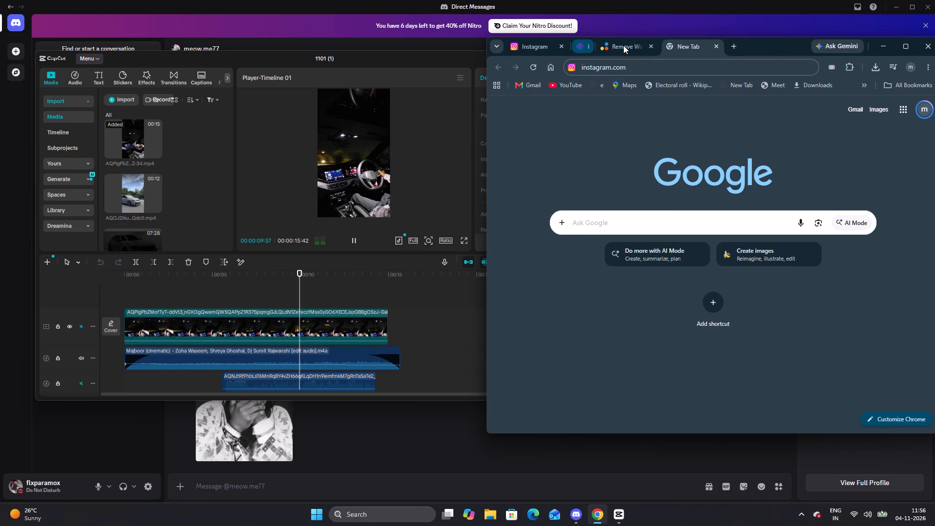
left_click(623, 45)
left_click(623, 45)
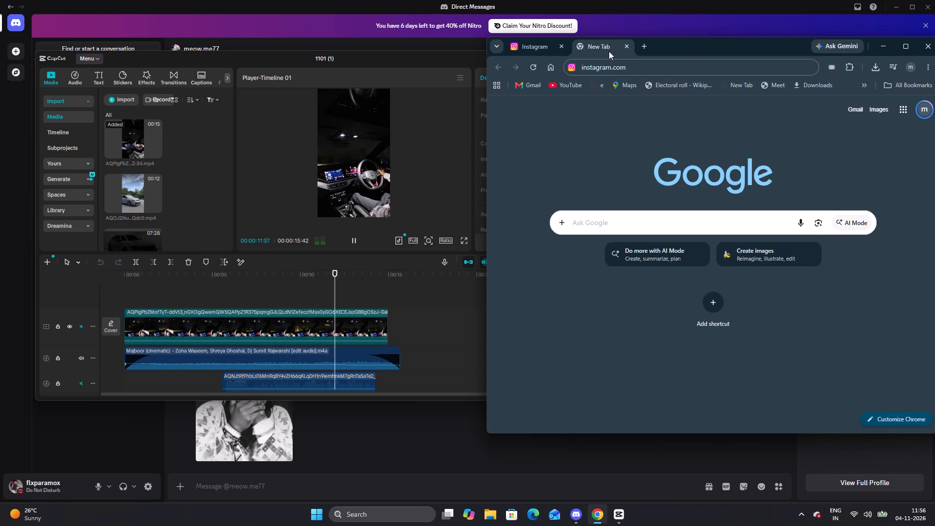
Replace the address with the suggested search "instagram video dashboard" and open the FastDl Instagram Downloader result.
left_click(611, 65)
key("ctrl+a")
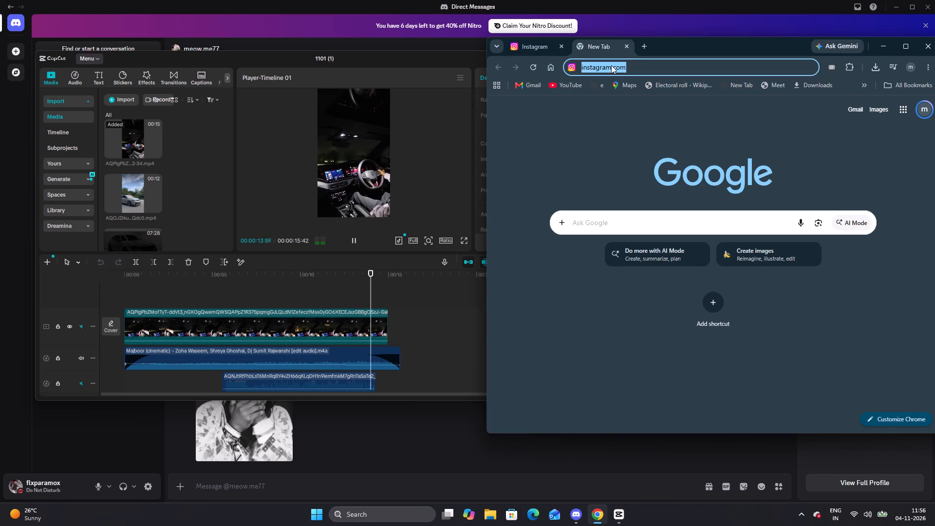
key("BackSpace")
key("BackSpace")
key("BackSpace")
key("BackSpace")
key("BackSpace")
key("BackSpace")
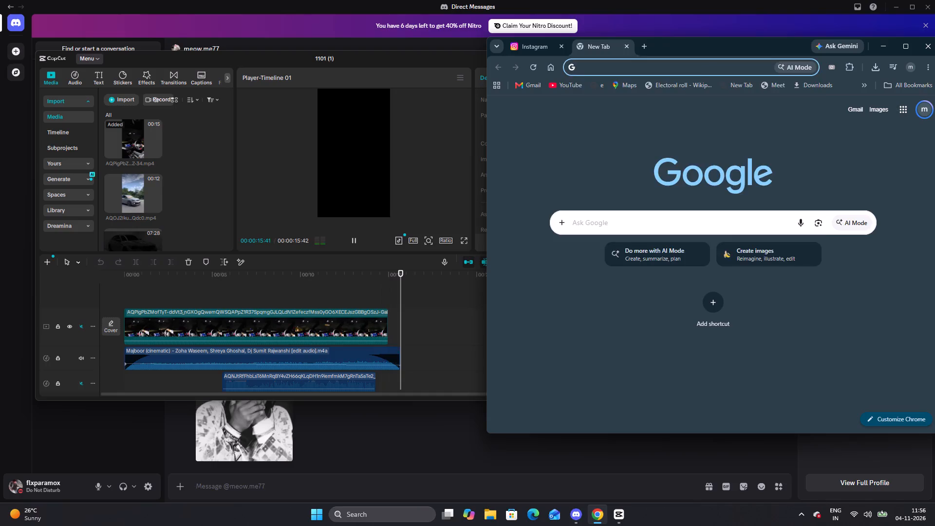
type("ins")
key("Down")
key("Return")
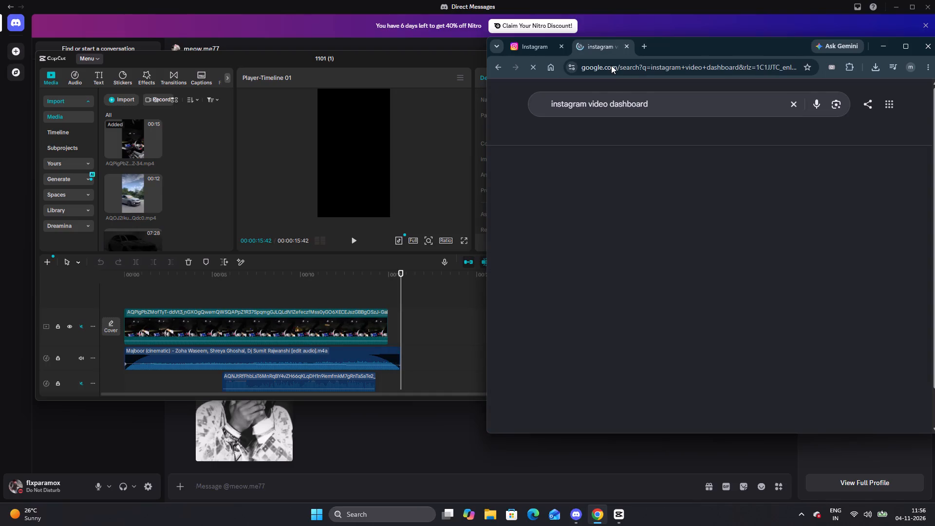
left_click(554, 217)
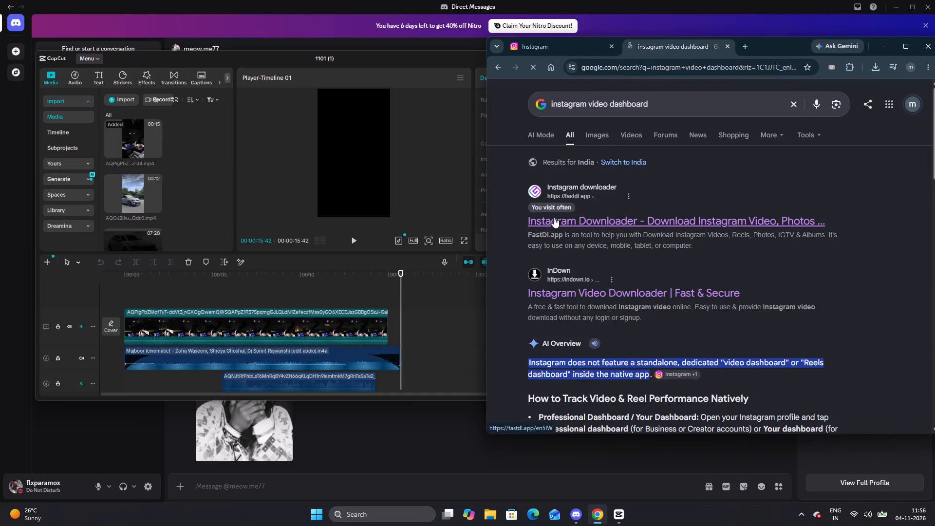
Paste the copied Nissan reel link into FastDl, pass the Cloudflare check and download the "Best spec?" video.
left_click(625, 184)
key("ctrl+v")
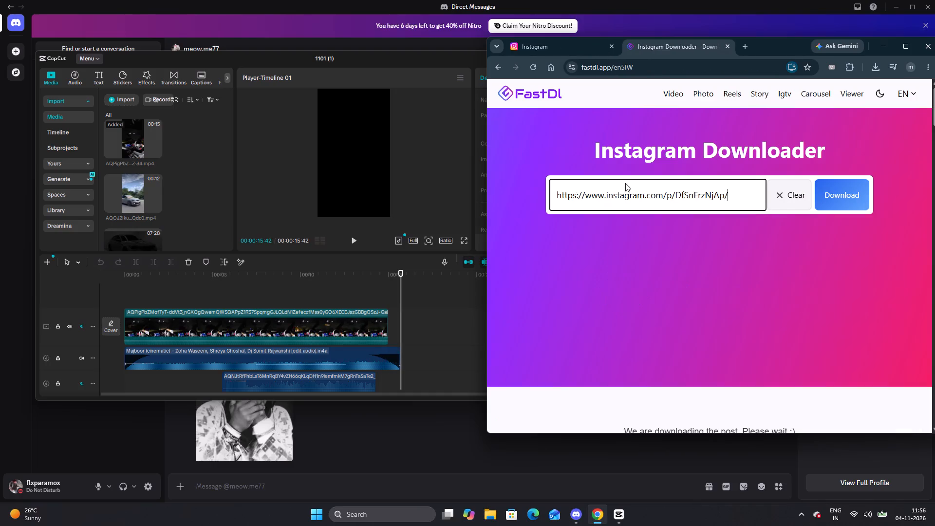
scroll(830, 231, "down", 1)
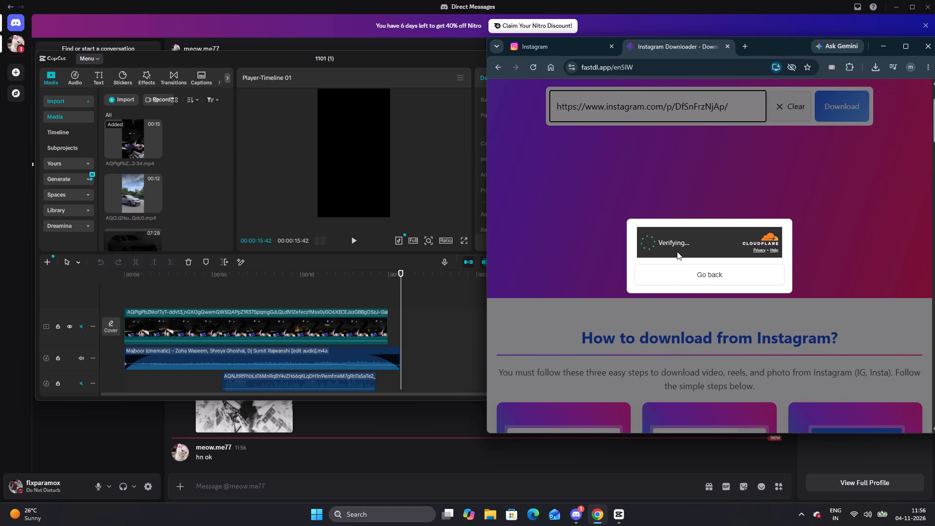
left_click(649, 241)
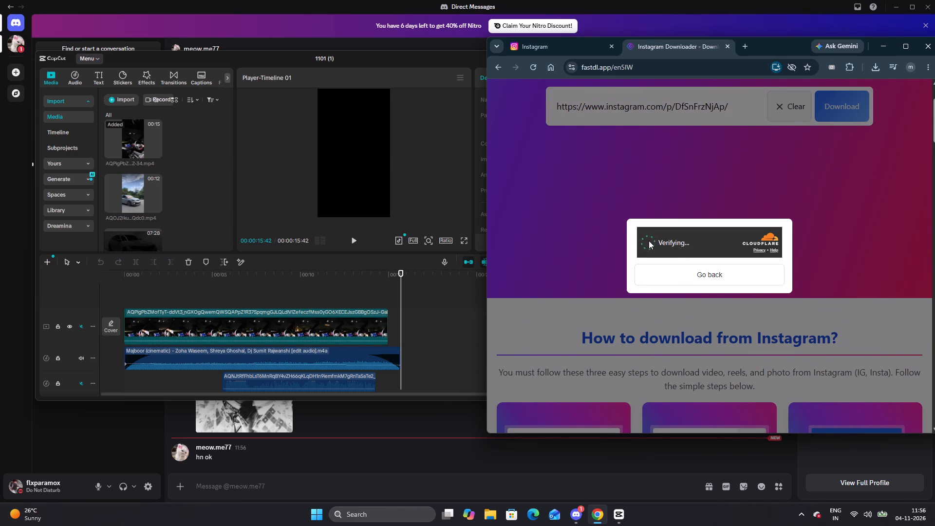
scroll(636, 265, "down", 1)
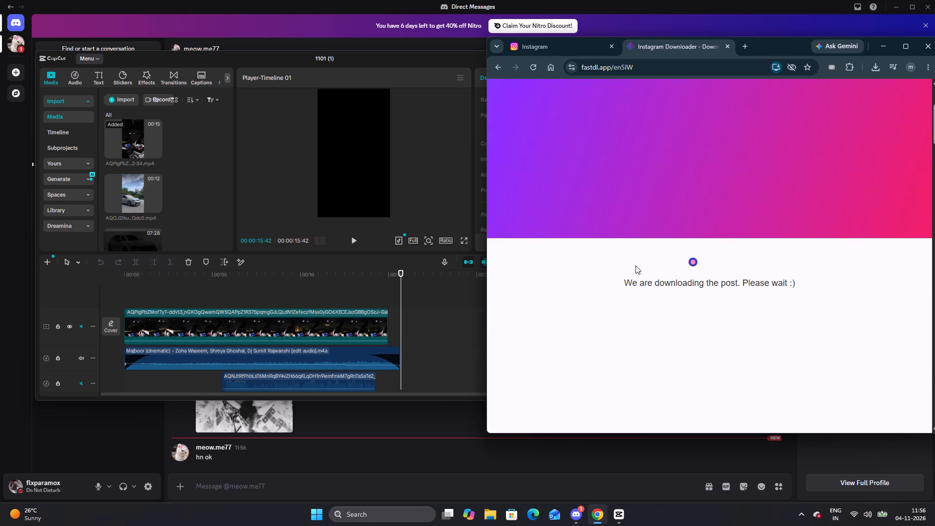
scroll(636, 265, "down", 2)
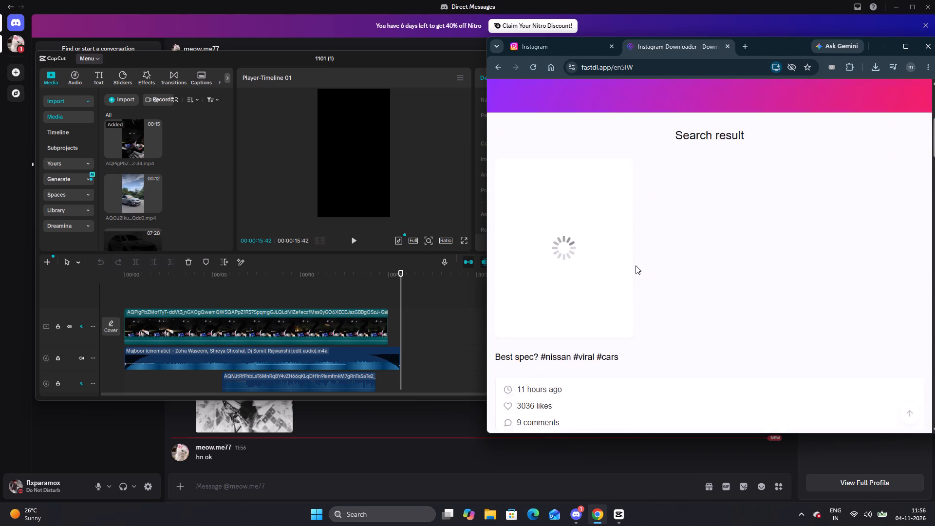
scroll(636, 265, "down", 2)
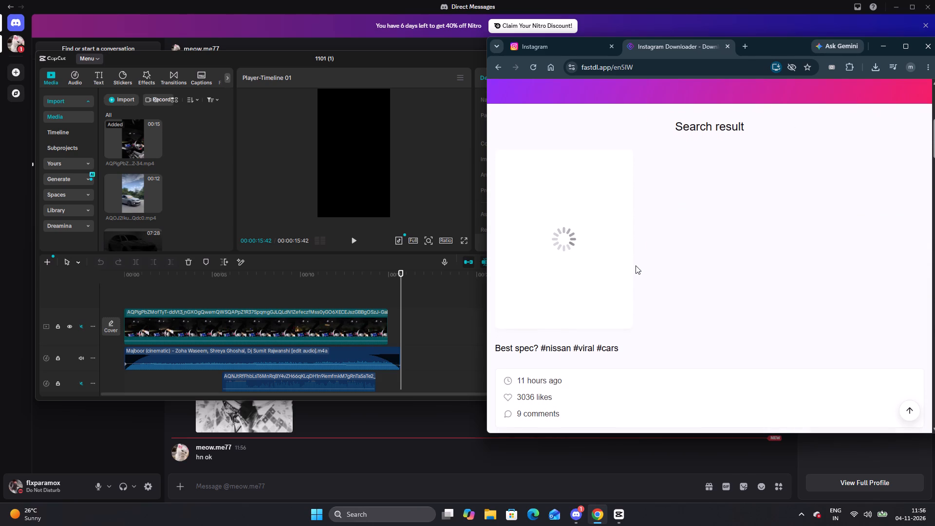
scroll(636, 265, "down", 2)
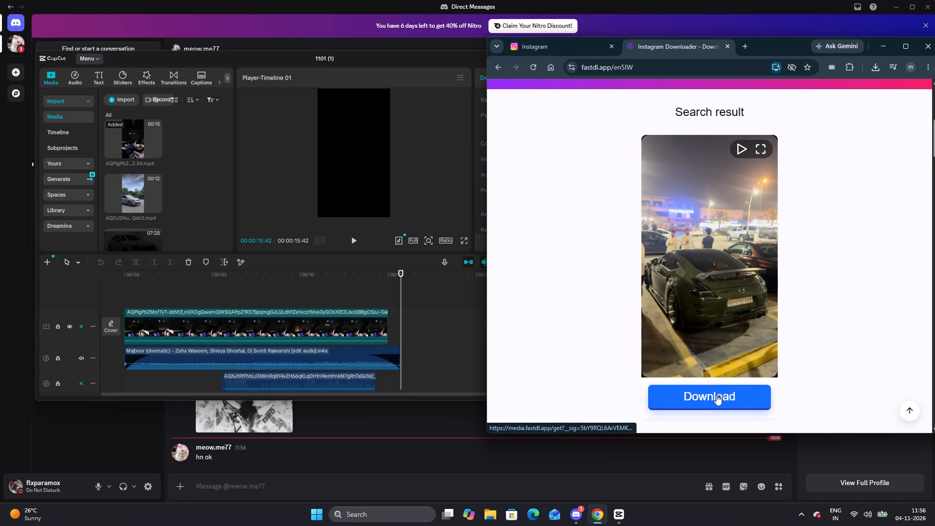
scroll(716, 394, "down", 1)
left_click(690, 311)
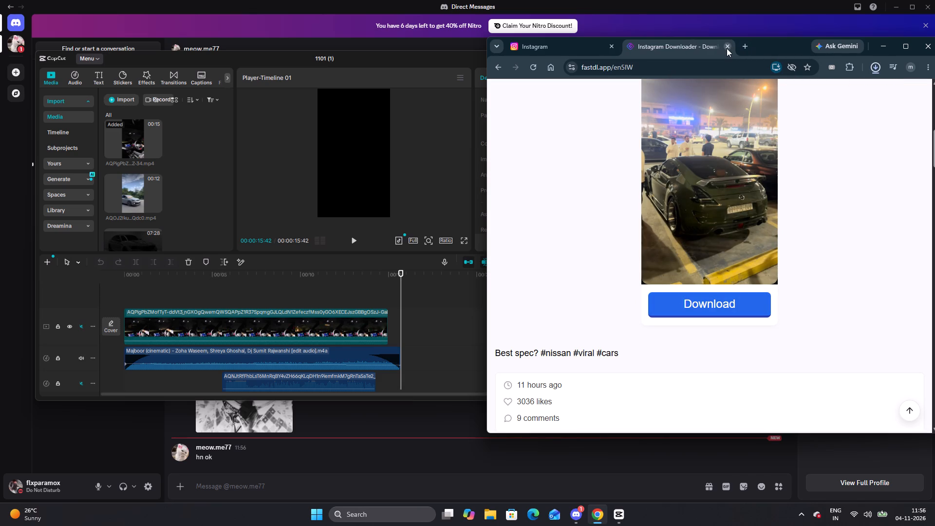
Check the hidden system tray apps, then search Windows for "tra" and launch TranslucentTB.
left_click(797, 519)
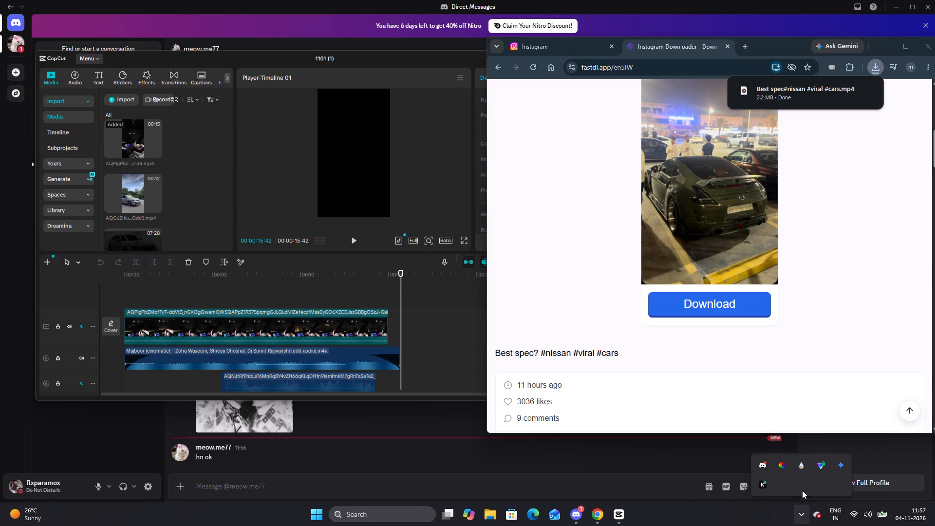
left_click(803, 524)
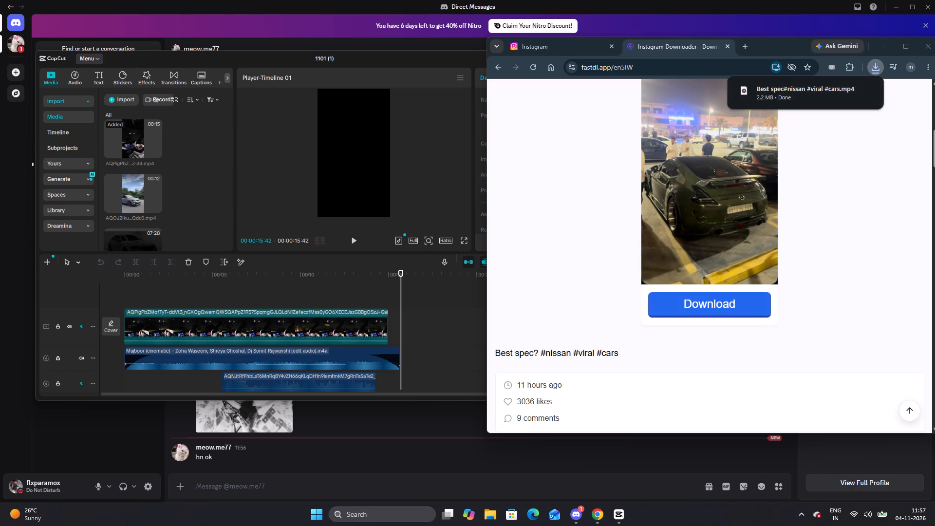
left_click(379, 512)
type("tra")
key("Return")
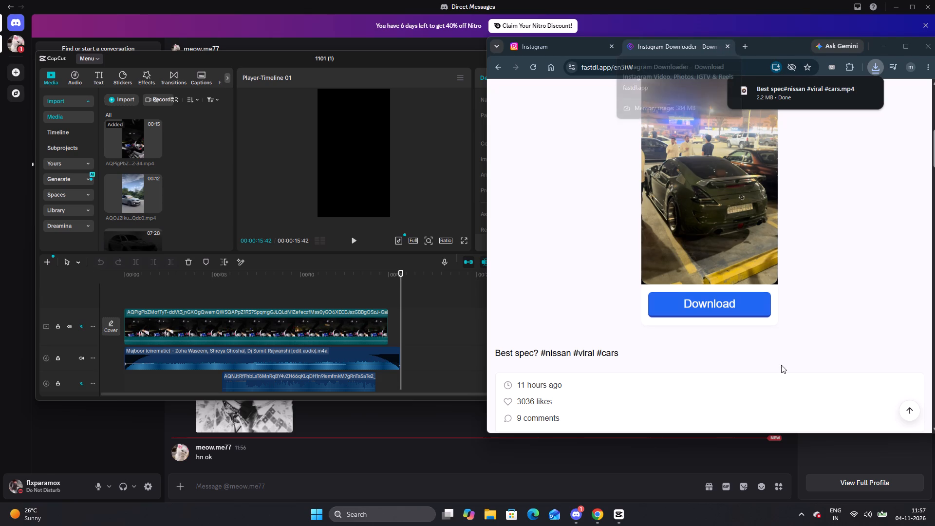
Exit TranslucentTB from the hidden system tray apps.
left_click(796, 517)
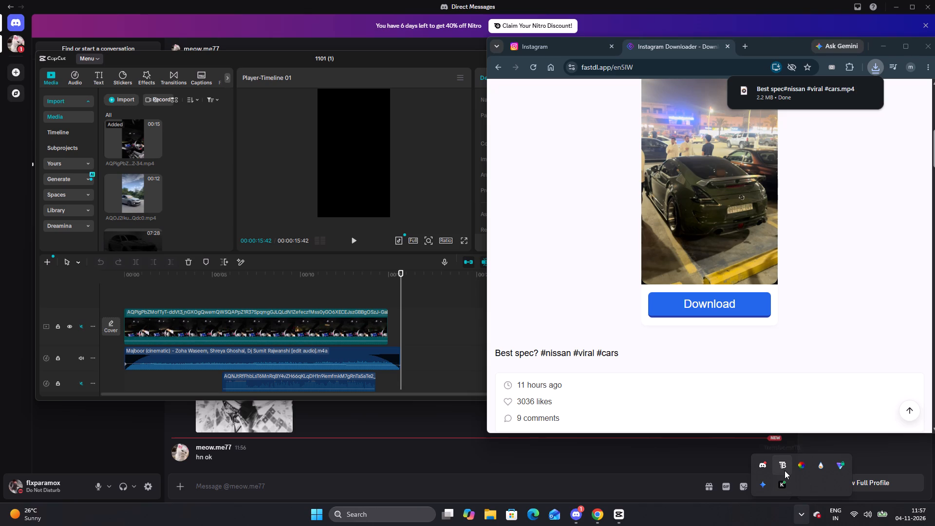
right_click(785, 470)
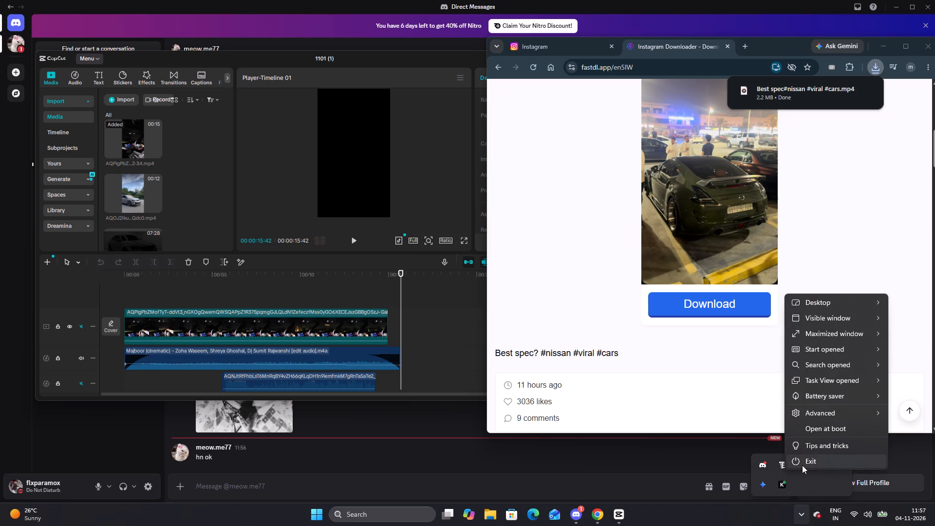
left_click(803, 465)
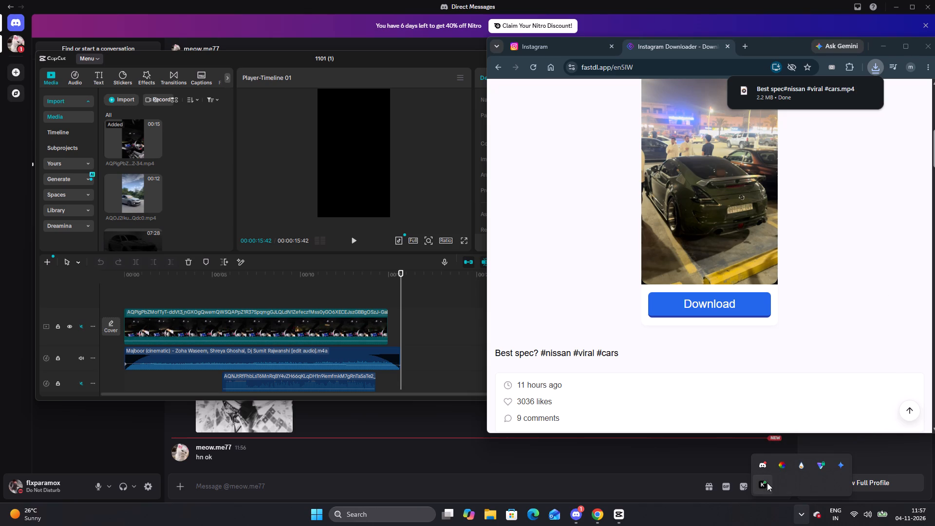
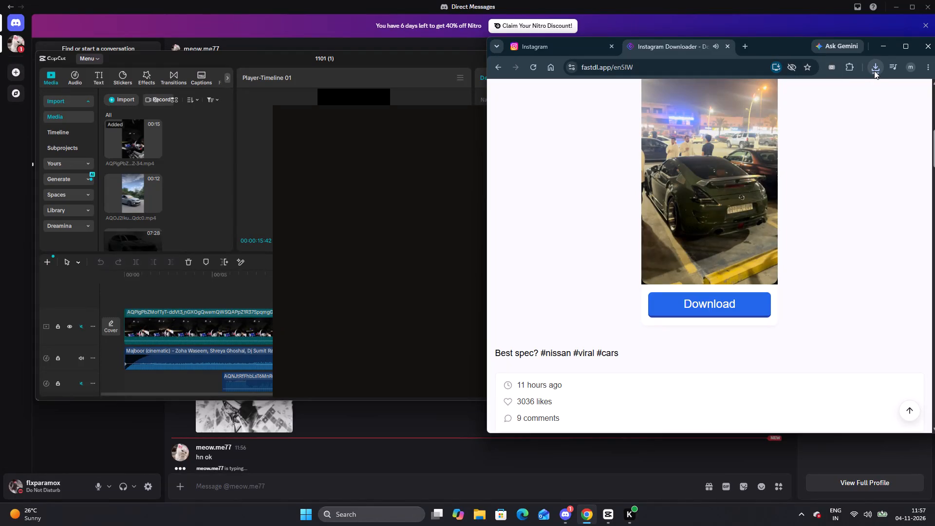
After checking the recent downloads, search Google for "video to mp3" and open FreeConvert's Video to MP3 Converter.
left_click(874, 71)
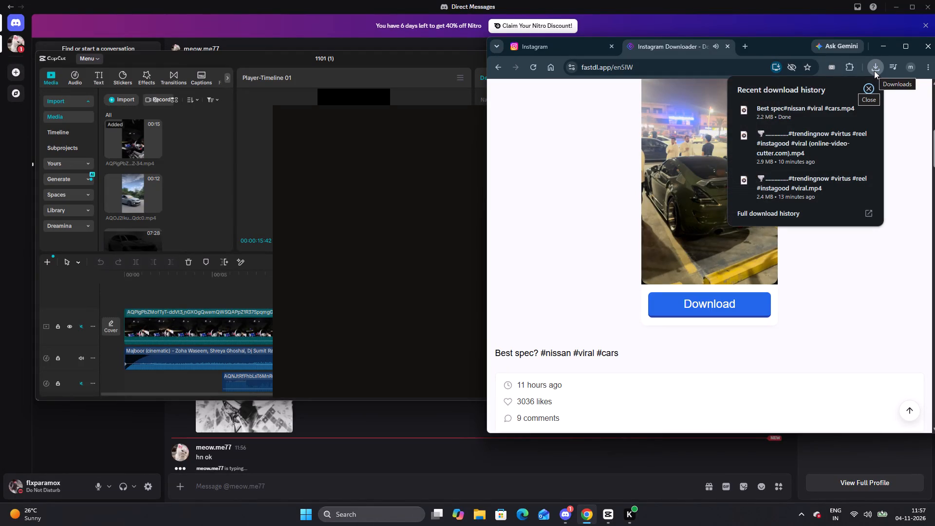
left_click(699, 63)
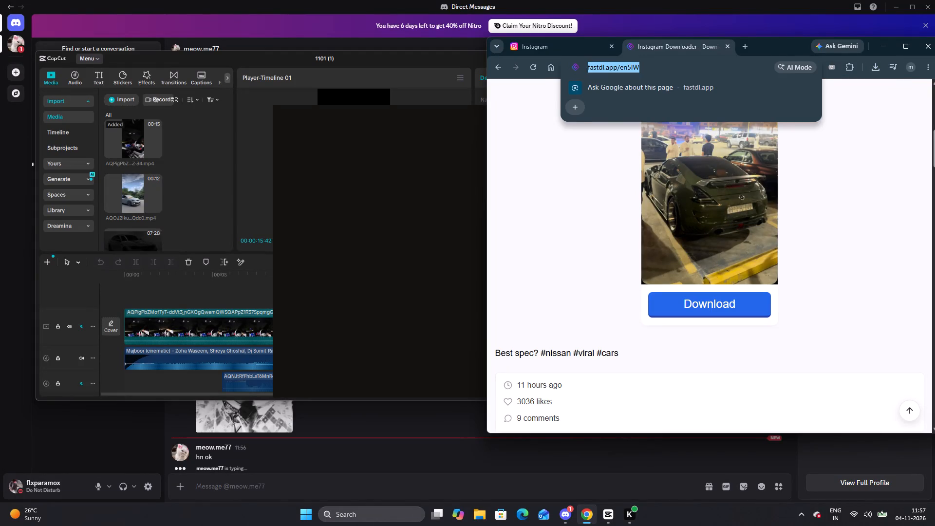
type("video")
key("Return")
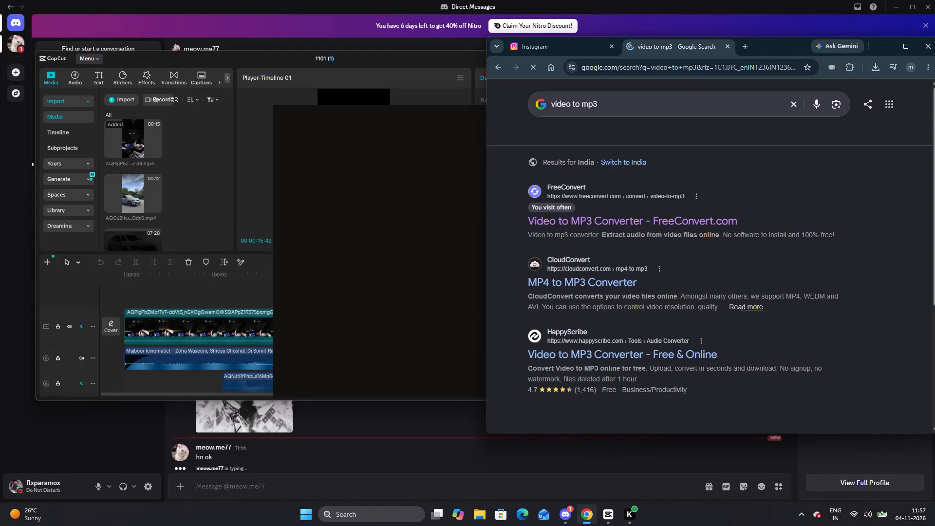
left_click(598, 222)
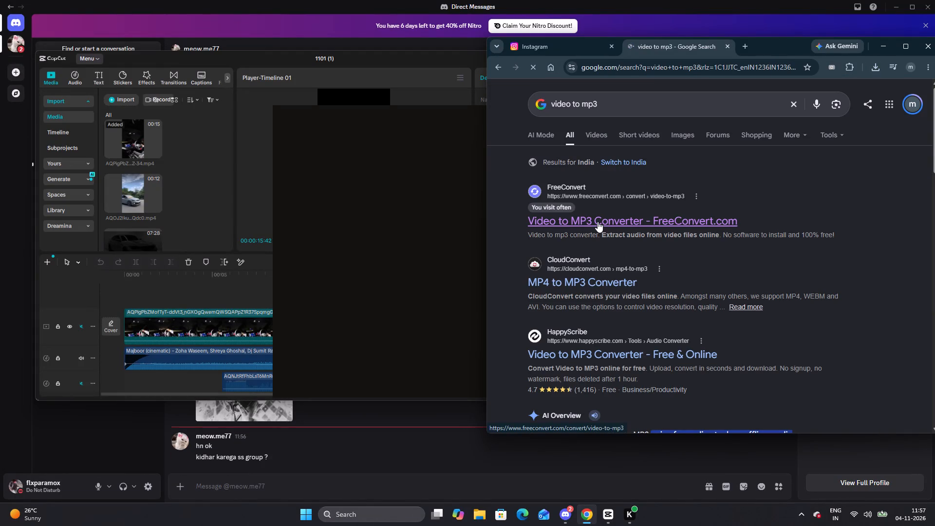
Upload the downloaded "Best spec#nissan #viral #cars" video from the Downloads folder to the FreeConvert converter.
left_click(687, 291)
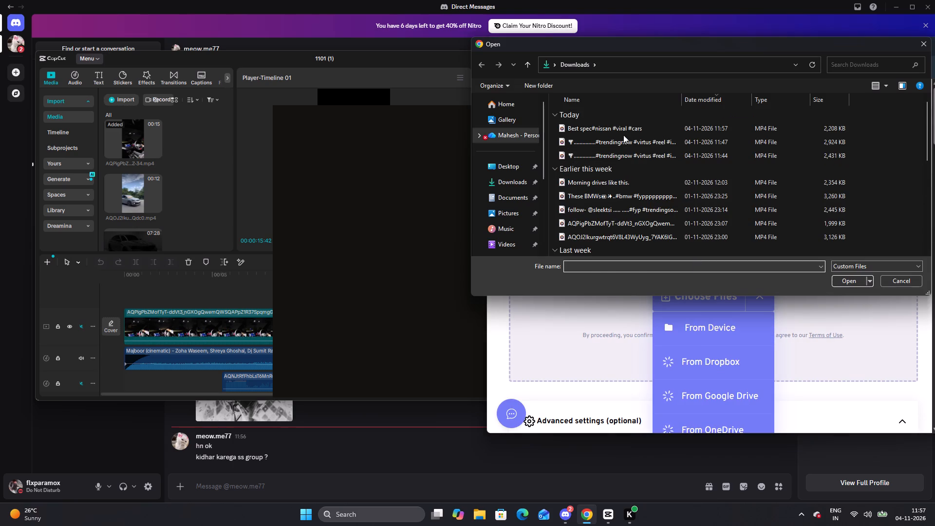
left_click(623, 129)
left_click(852, 280)
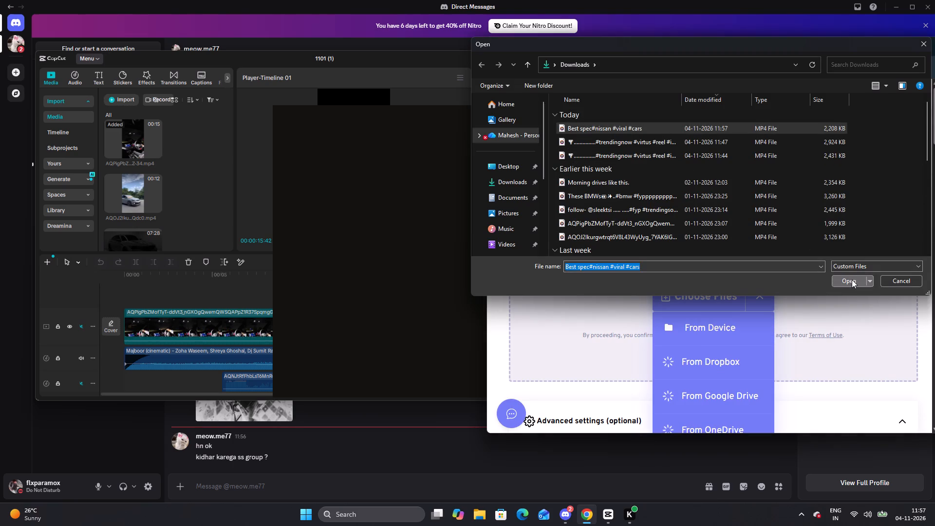
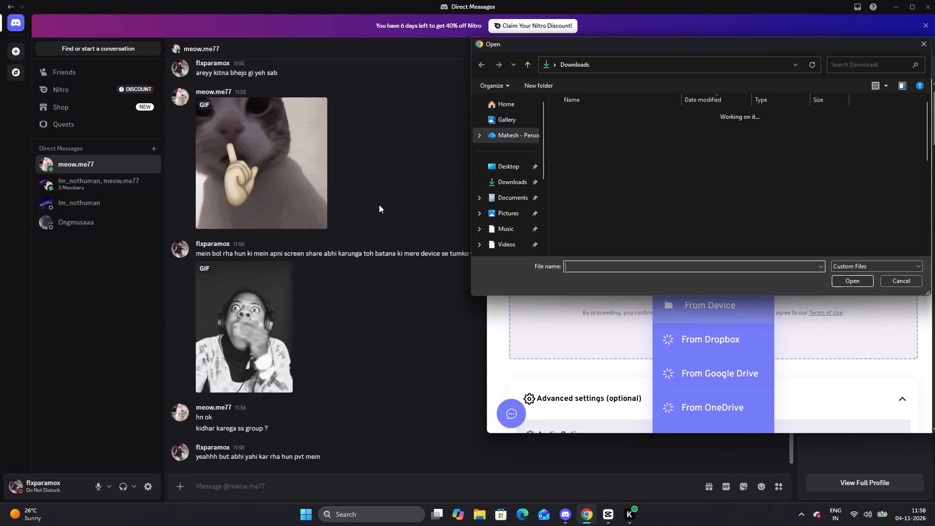
Upload the video "Best spec#nissan #viral #cars" from Downloads and convert it to MP3.
left_click(577, 129)
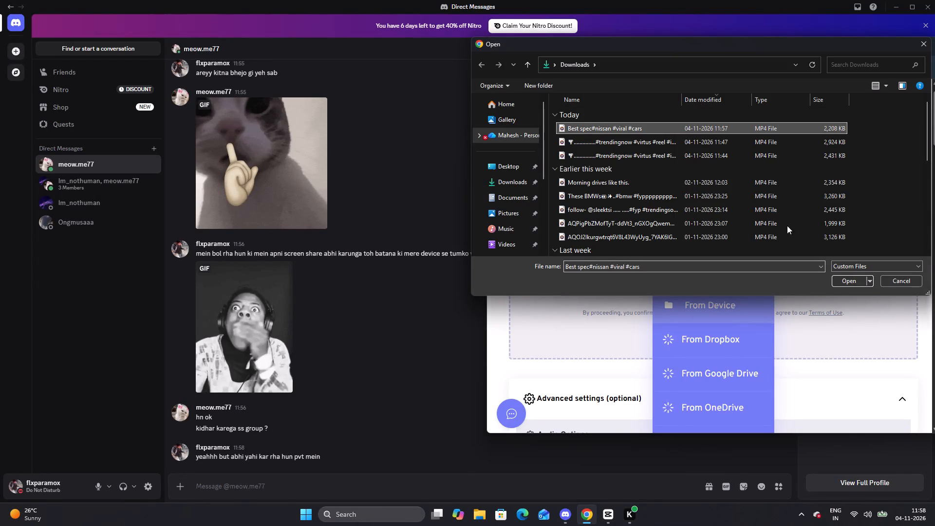
left_click(842, 280)
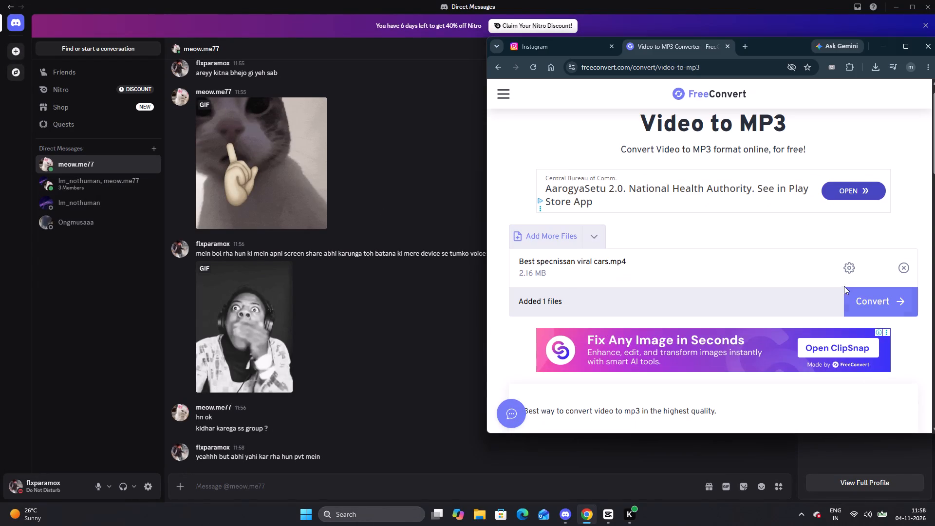
left_click(876, 301)
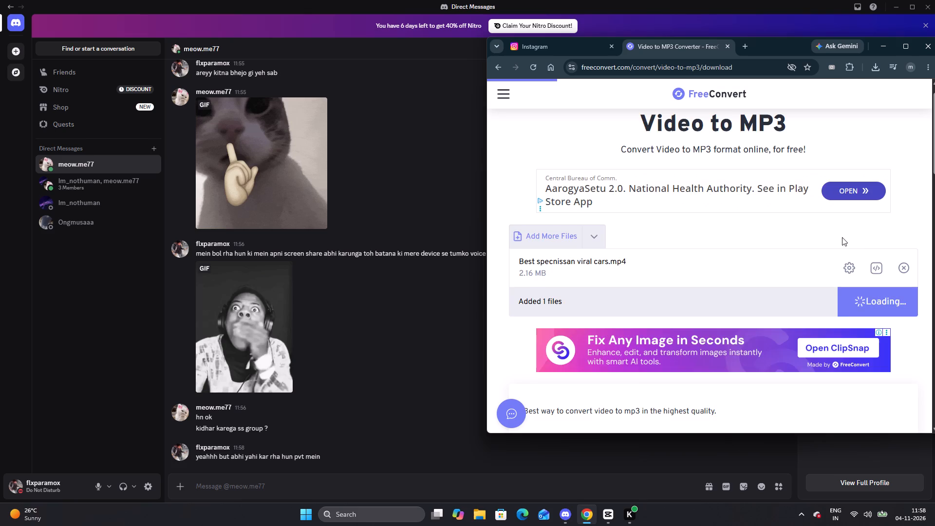
scroll(819, 227, "down", 1)
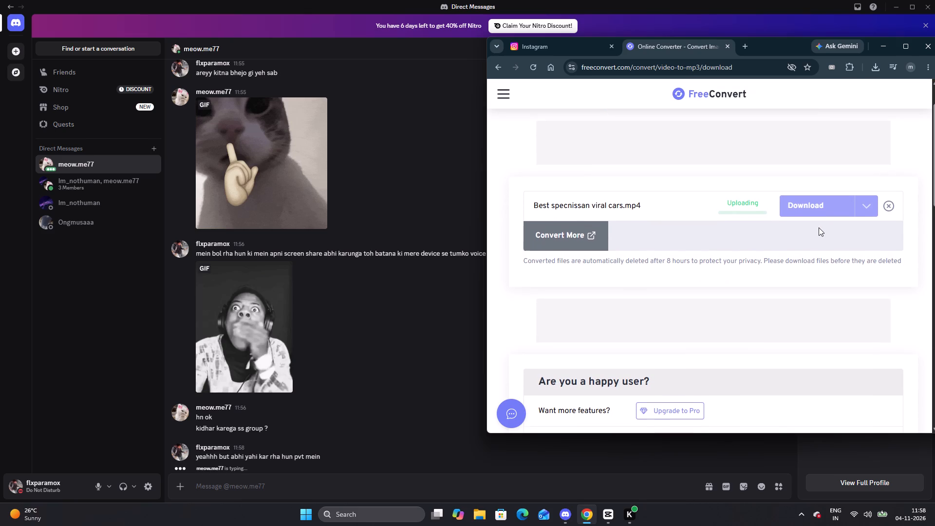
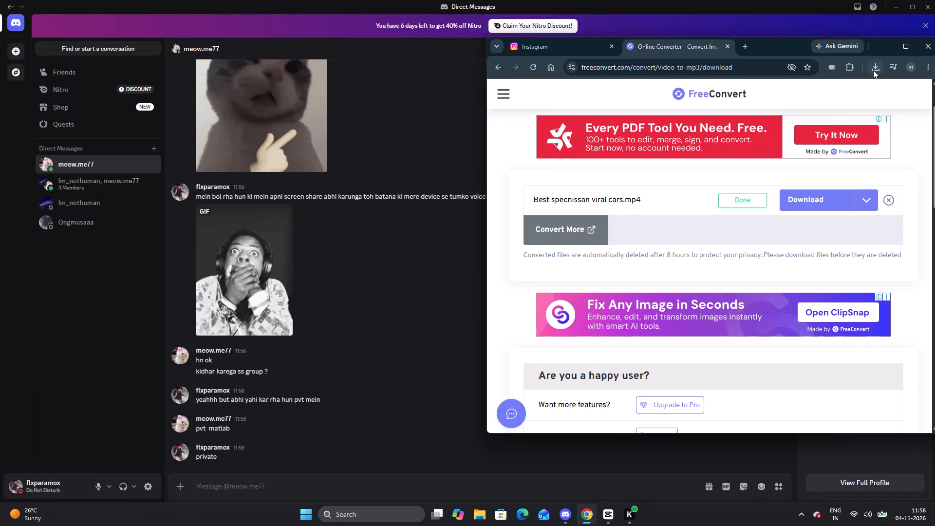
Check the recent downloads, save the converted file "Best specnissan viral cars.mp3", and close the converter page.
left_click(873, 70)
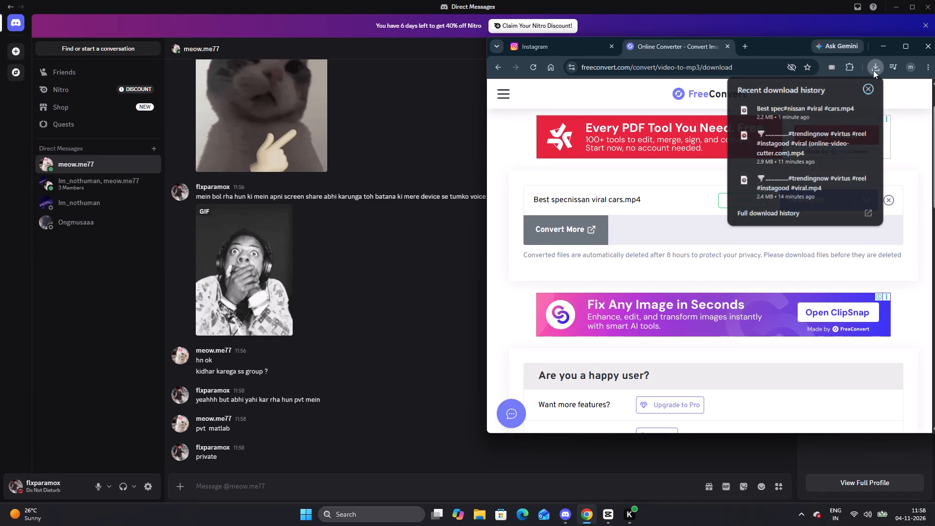
left_click(873, 70)
left_click(875, 71)
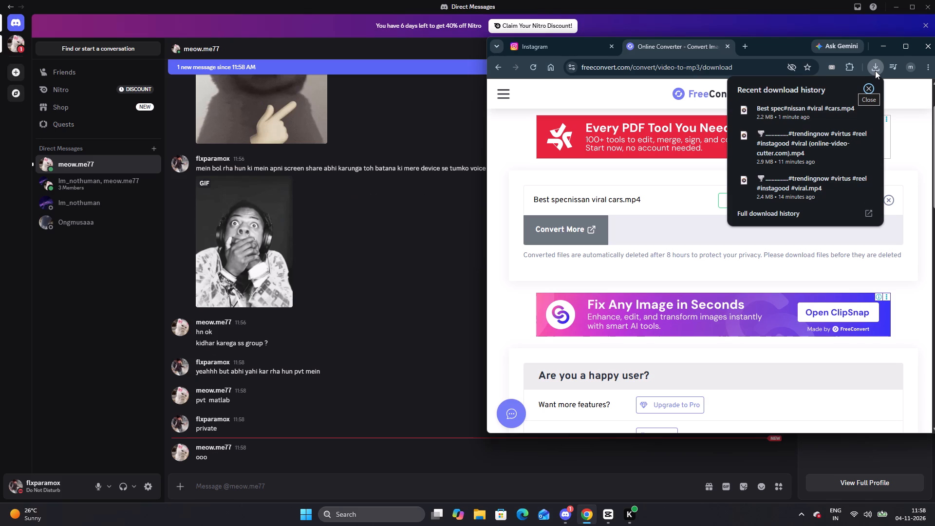
left_click(875, 71)
left_click(810, 203)
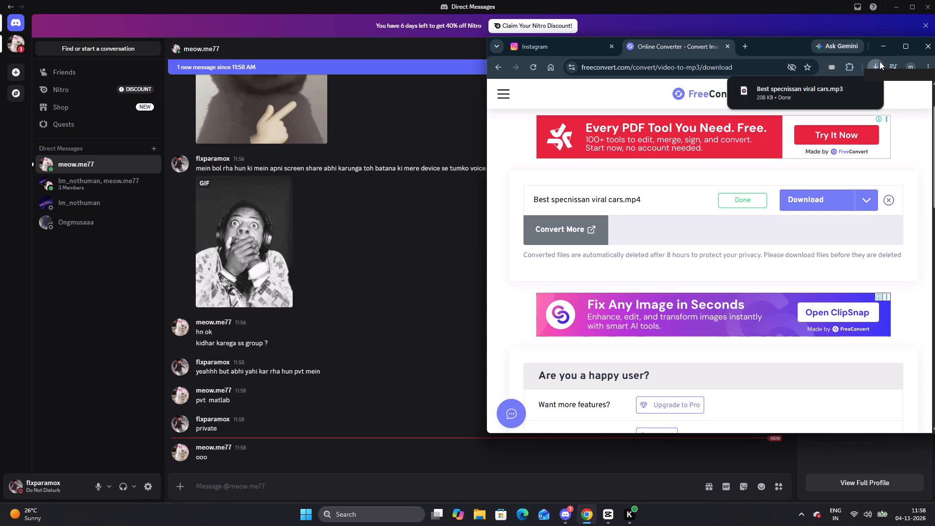
left_click(727, 48)
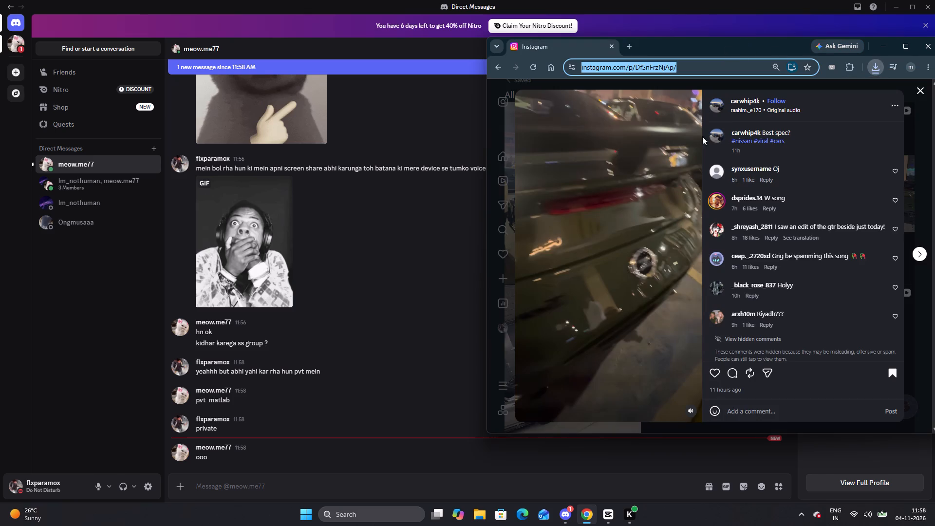
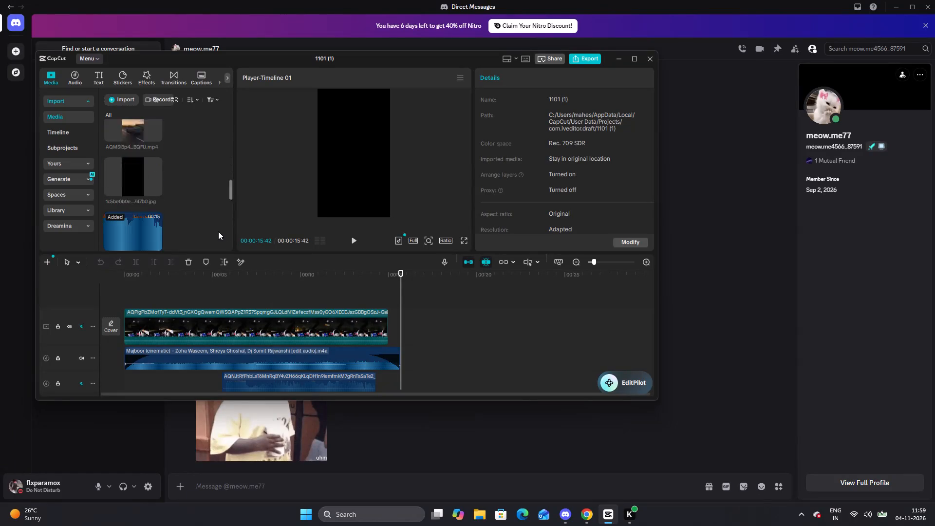
Move the editor window clear of the chat list and open the import options for adding media to project 1101 (1).
left_click_drag(434, 62, 571, 66)
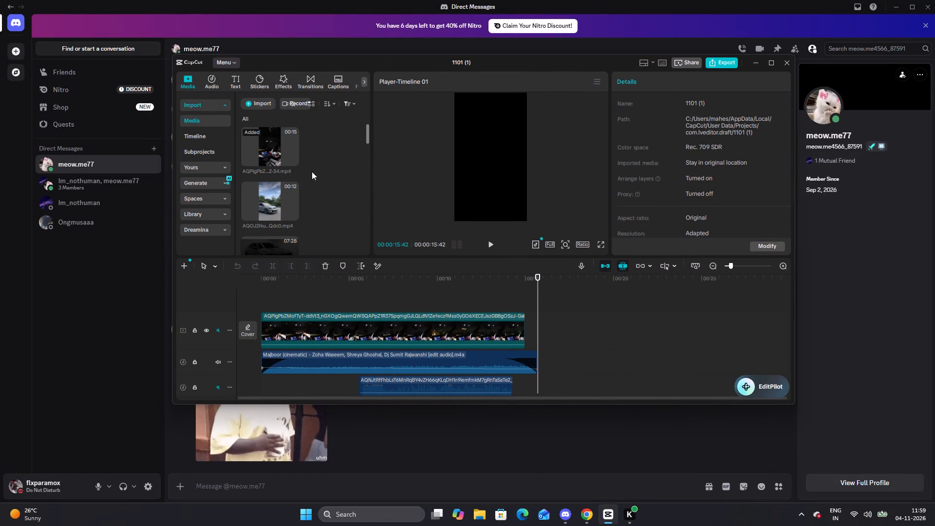
left_click(256, 109)
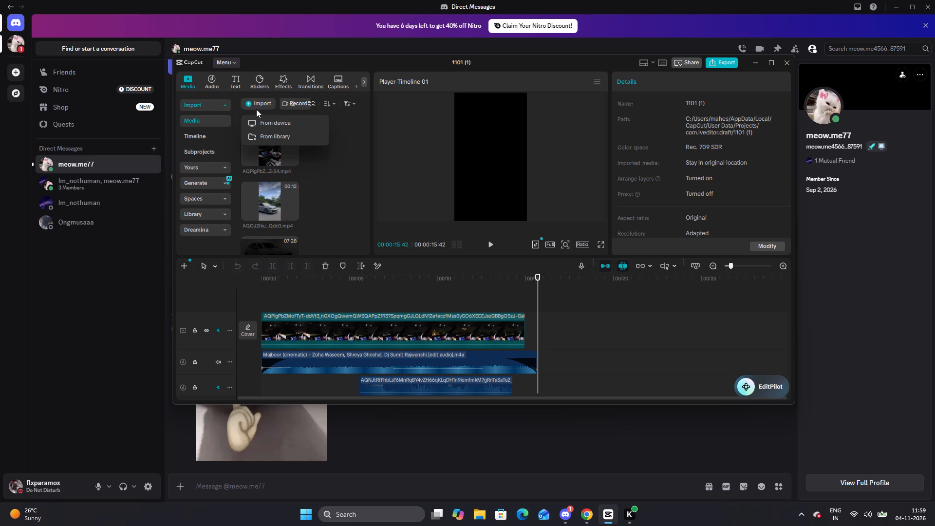
Import today's four Downloads files, the "Best specnissan viral cars" MP3 and MP4 and both "#trendingnow #virtus" MP4s, and maximize the editor.
left_click(261, 121)
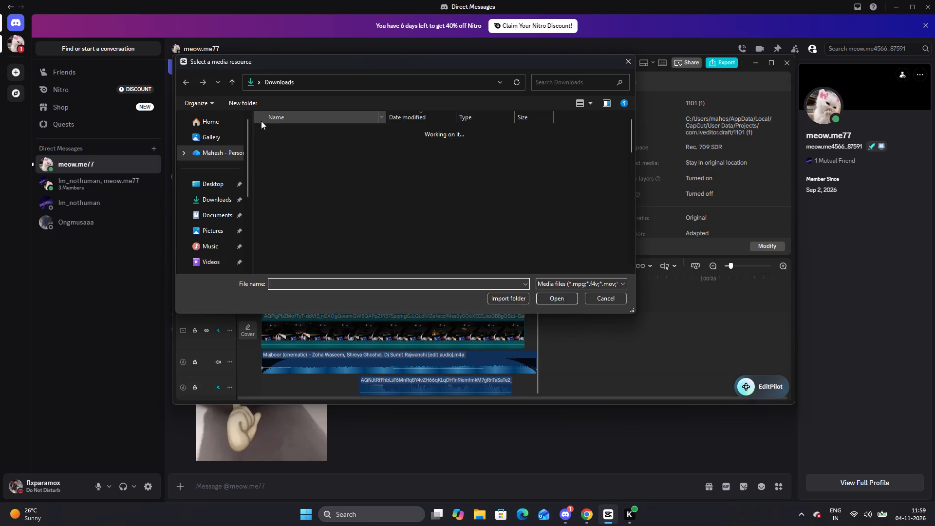
left_click(272, 144)
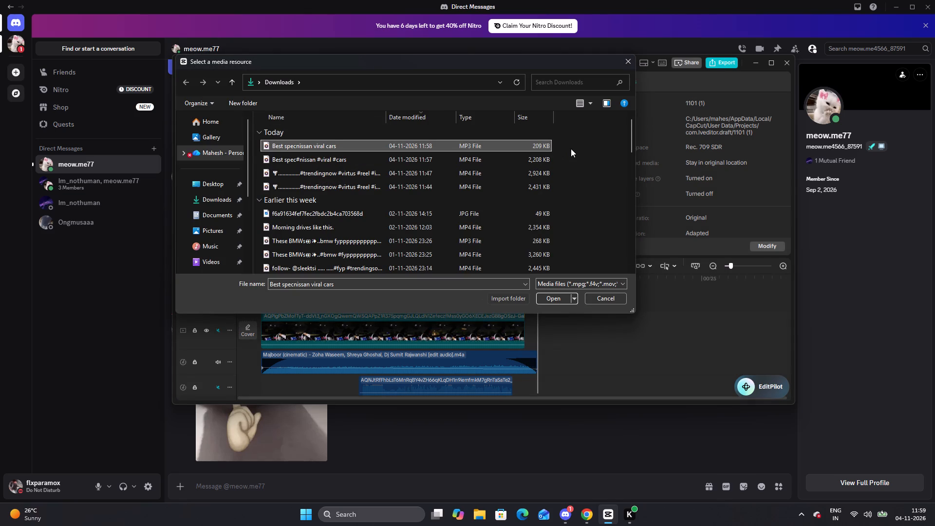
left_click_drag(567, 145, 534, 199)
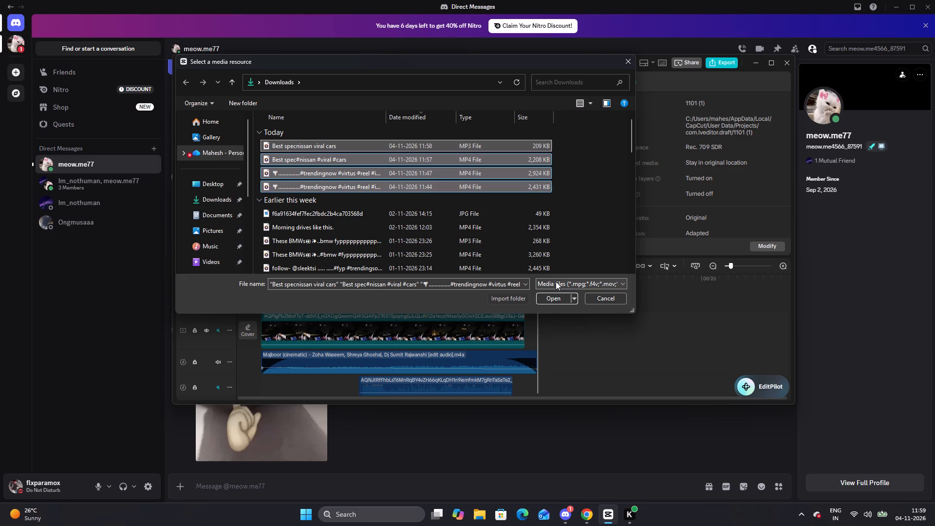
left_click(555, 298)
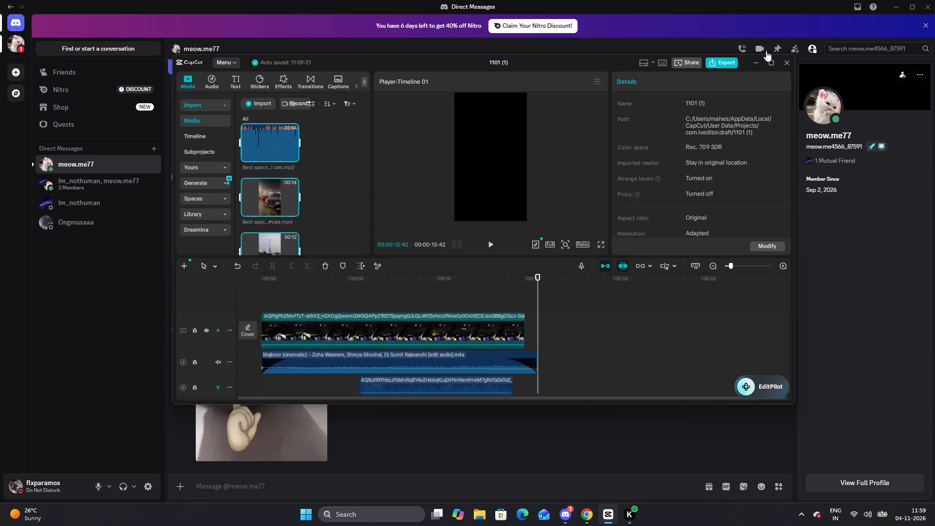
left_click(769, 59)
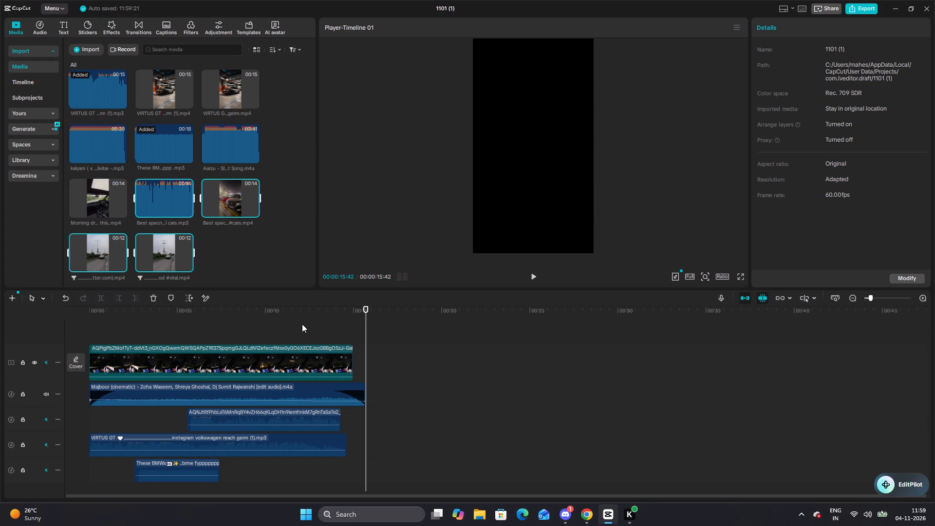
Replace the main-track video with the imported "#trendingnow #virtus #reel" clip marked "online-video-cutter.com", starting at the beginning of the timeline.
left_click(204, 367)
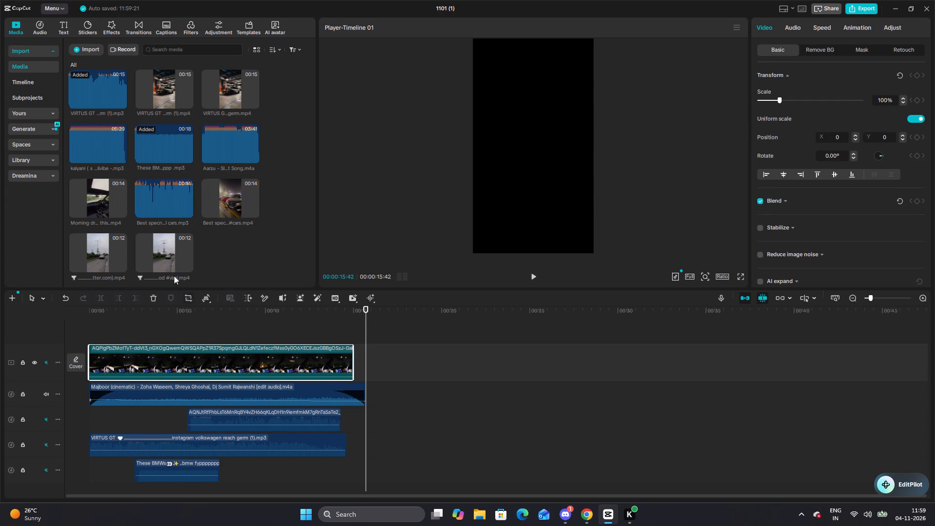
left_click(168, 251)
left_click(115, 249)
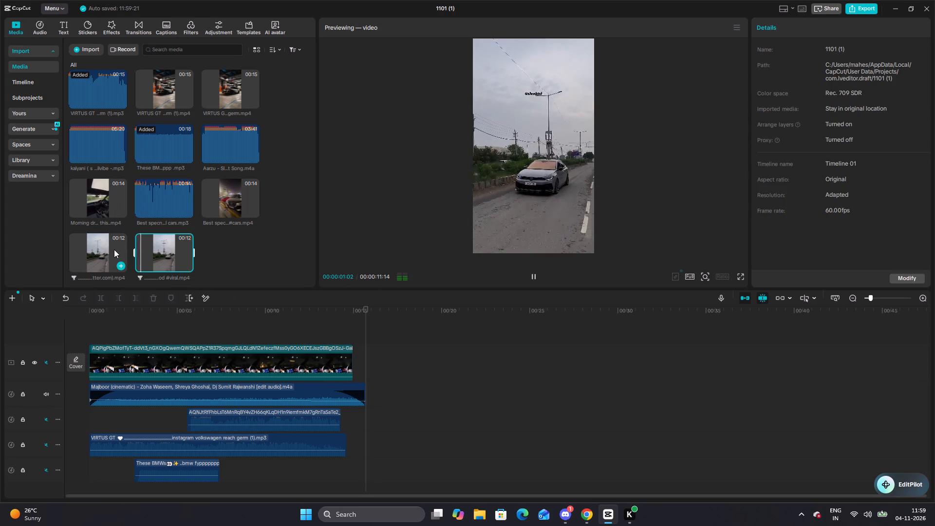
left_click(118, 251)
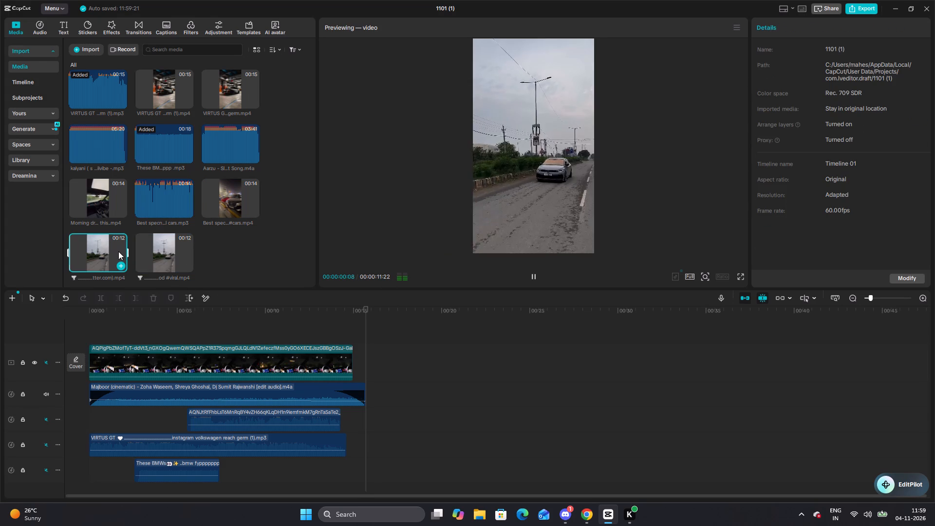
left_click(190, 367)
key("Delete")
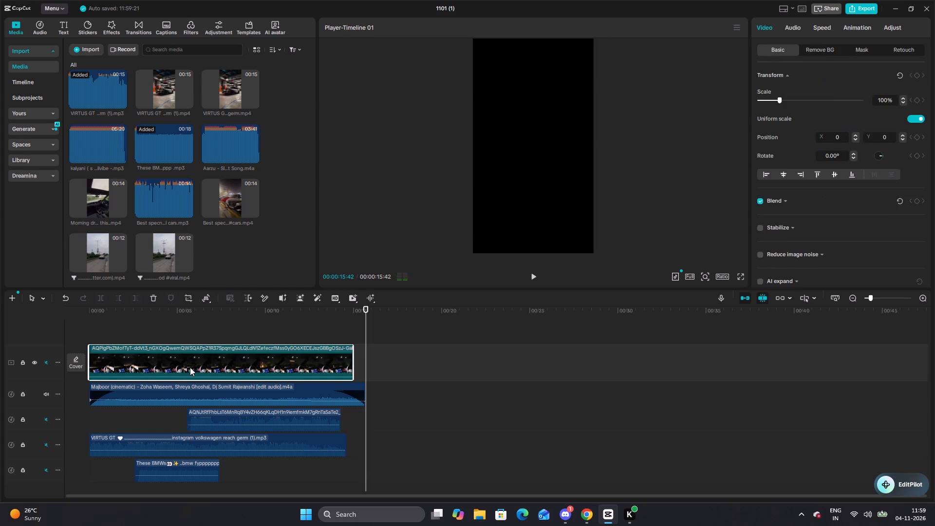
left_click(88, 252)
left_click_drag(88, 252, 102, 381)
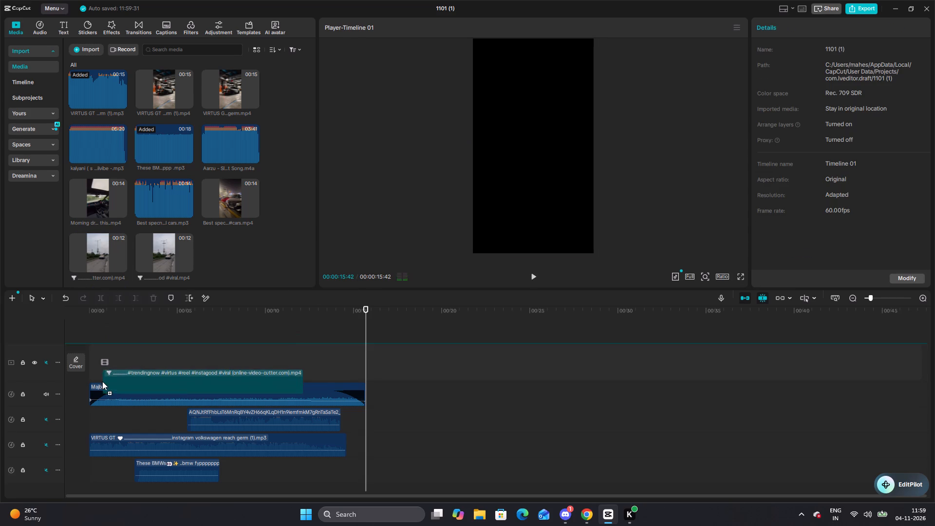
left_click_drag(102, 381, 92, 370)
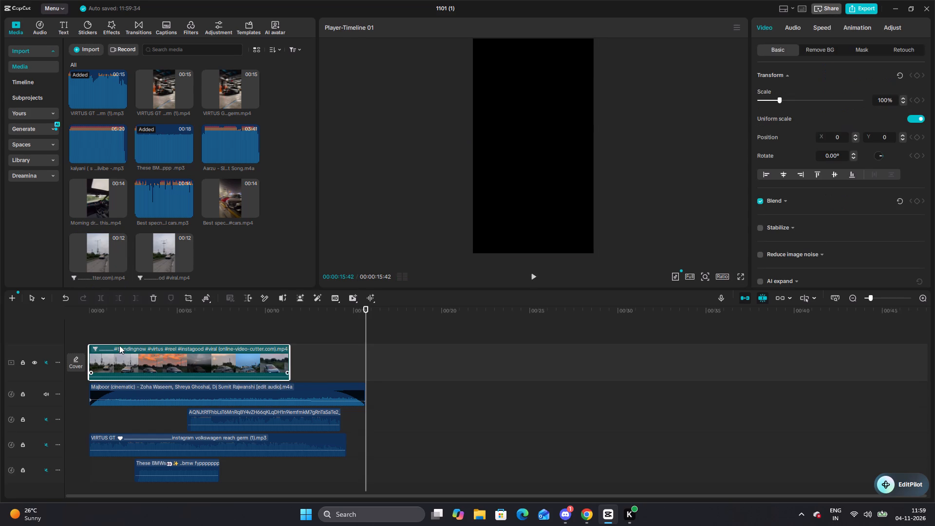
Split the main-track video at 00:00:02:16, just before the first shot fades to black.
left_click(104, 329)
left_click_drag(104, 329, 66, 327)
key("space")
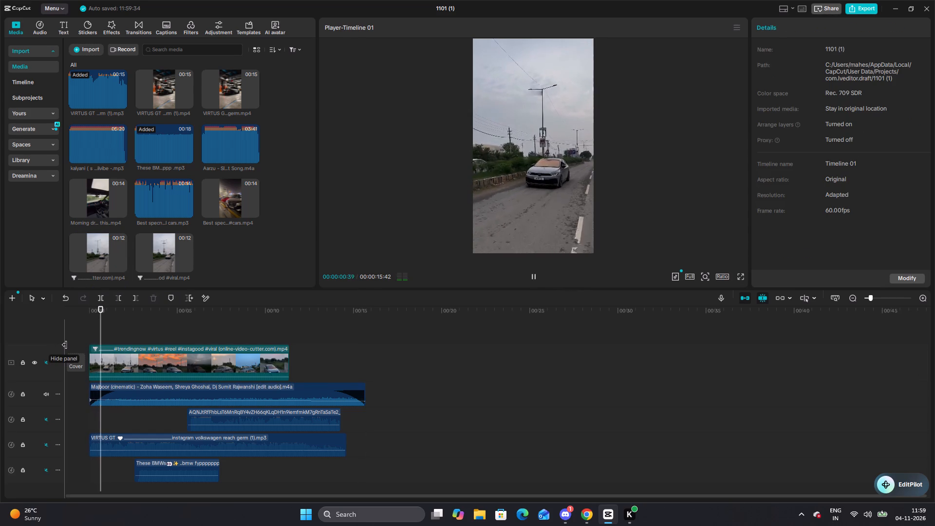
key("space")
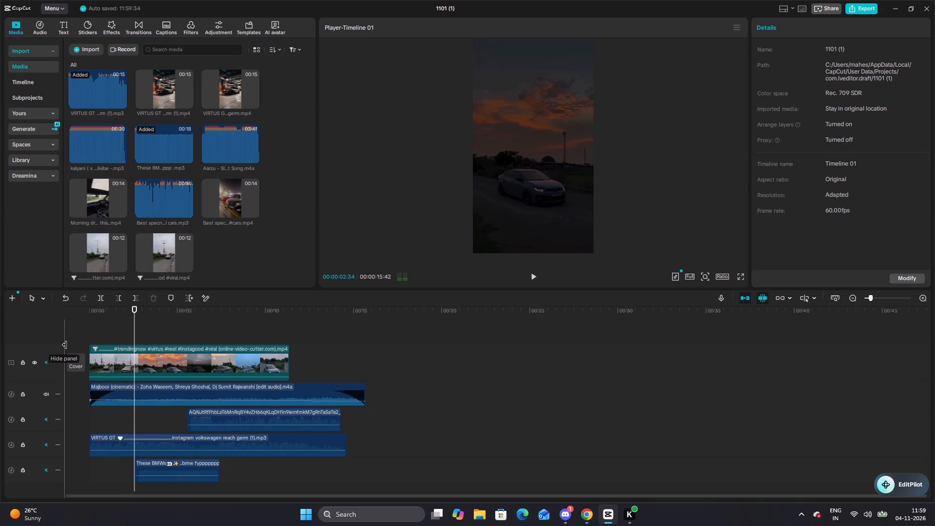
key("Left")
key("Left")
key("Left")
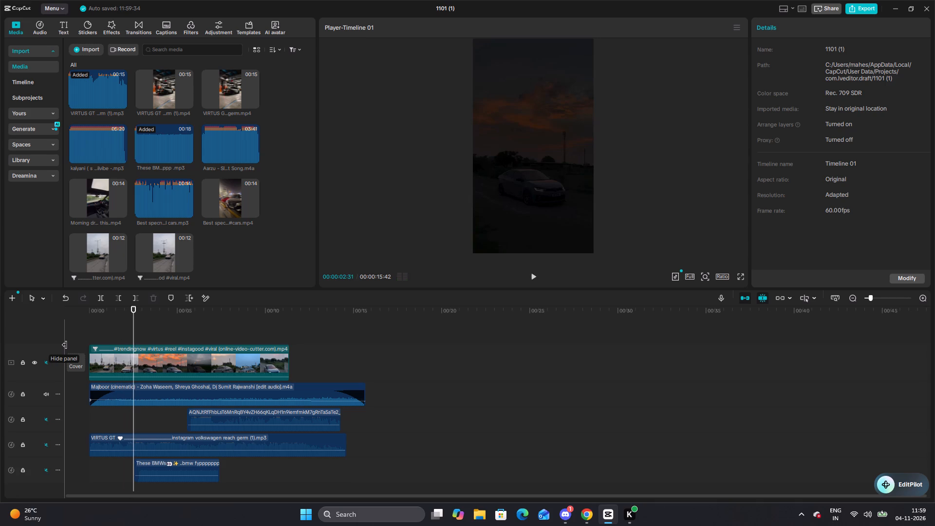
key("Left")
key("Left")
key("Left")
key("Left")
key("Left")
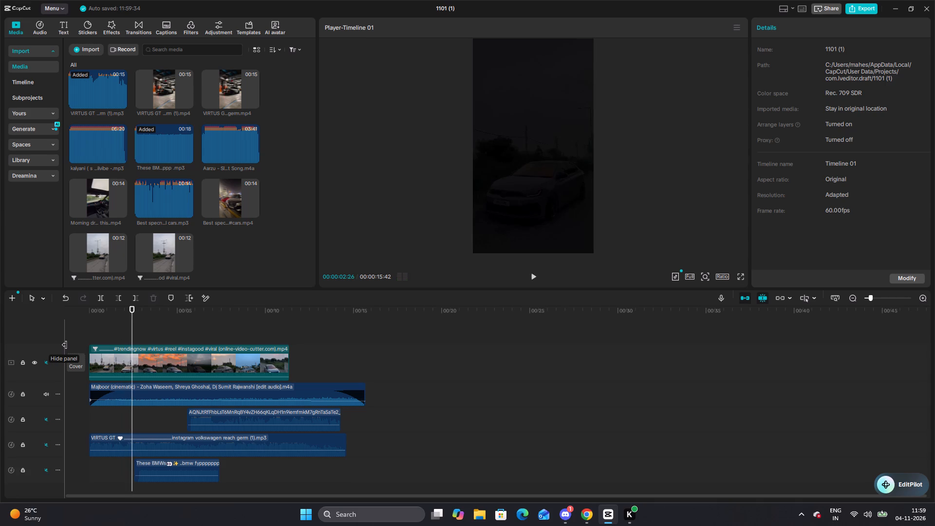
key("Left")
key("Left")
key("Left")
key("Left")
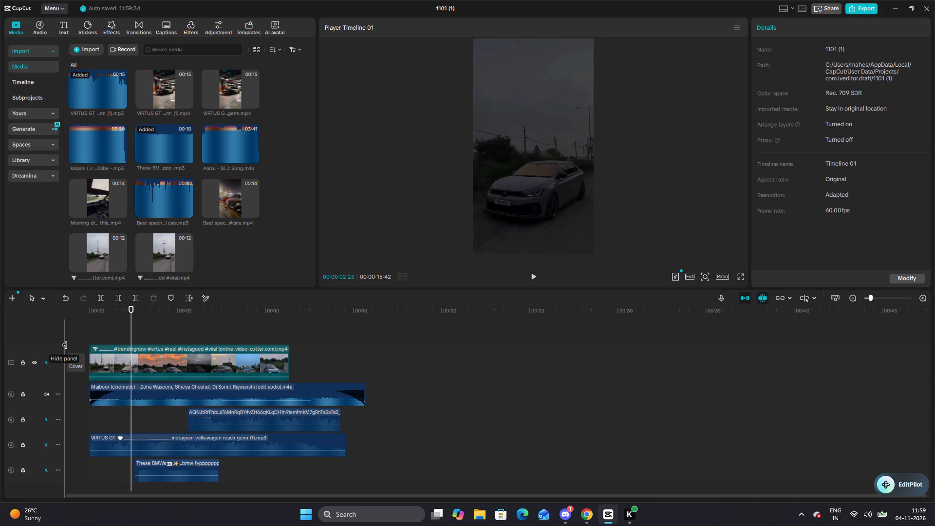
key("Left")
key("Left")
key("Left")
key("Left")
key("Left")
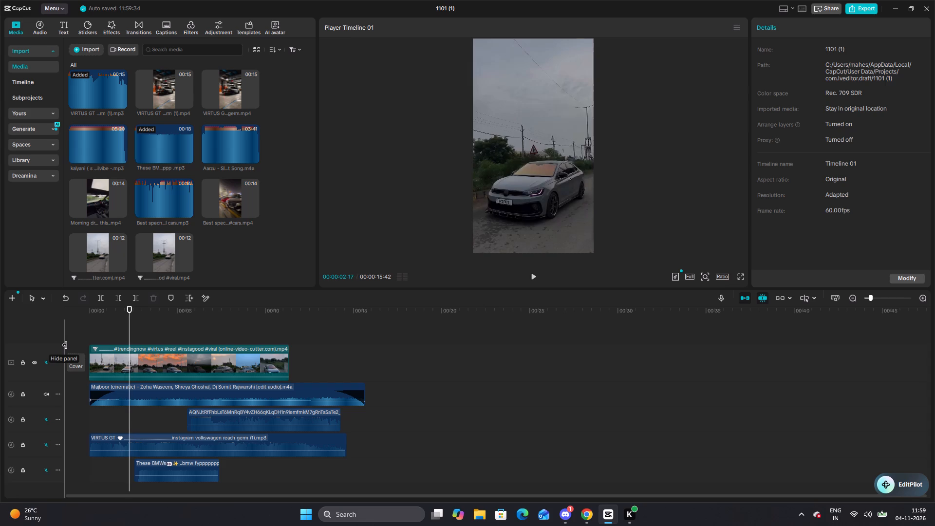
key("Left")
key("b")
left_click(131, 360)
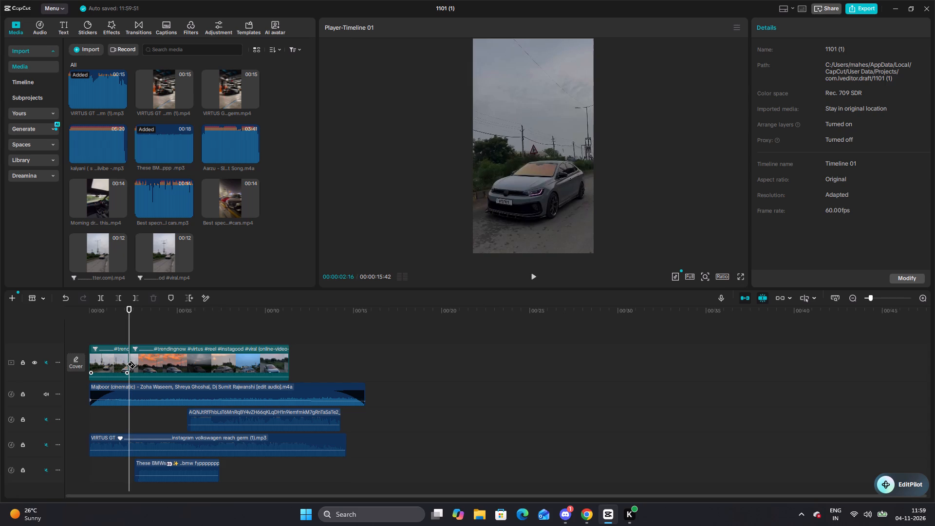
Split the main-track video at 00:00:02:39, where the sunset shot has faded in.
key("Right")
key("Right")
key("Right")
key("Right")
key("Right")
key("Right")
key("Right")
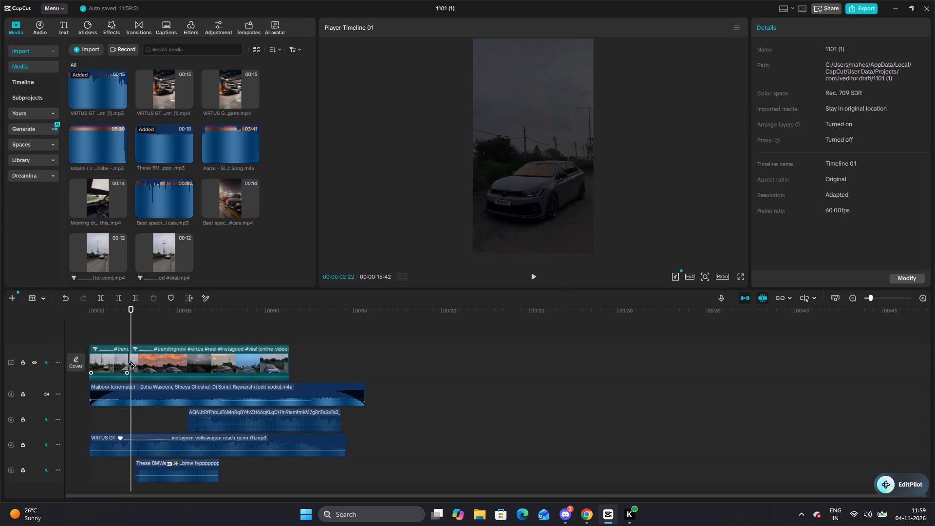
key("Right")
key("Right")
key("Right")
key("Right")
key("Right")
key("Right")
key("Right")
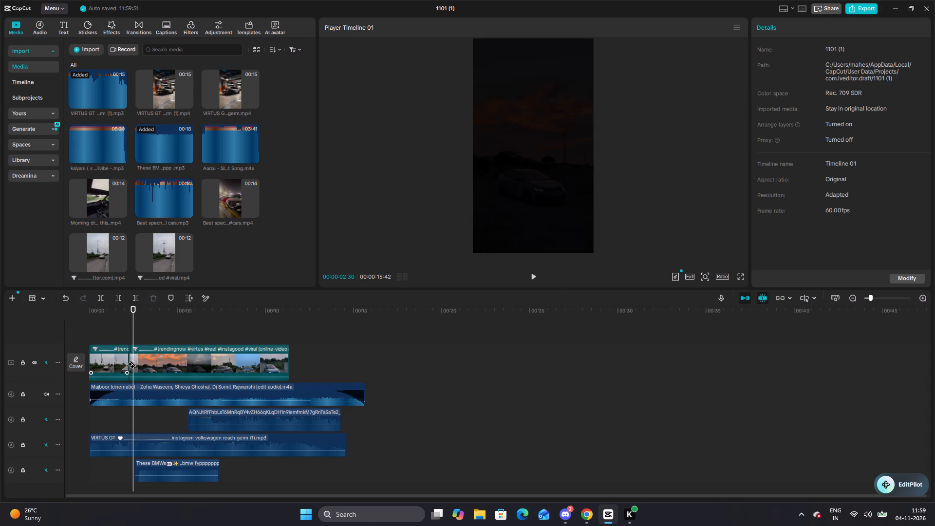
key("Right")
key("Right")
key("Right")
key("Right")
key("Right")
key("Right")
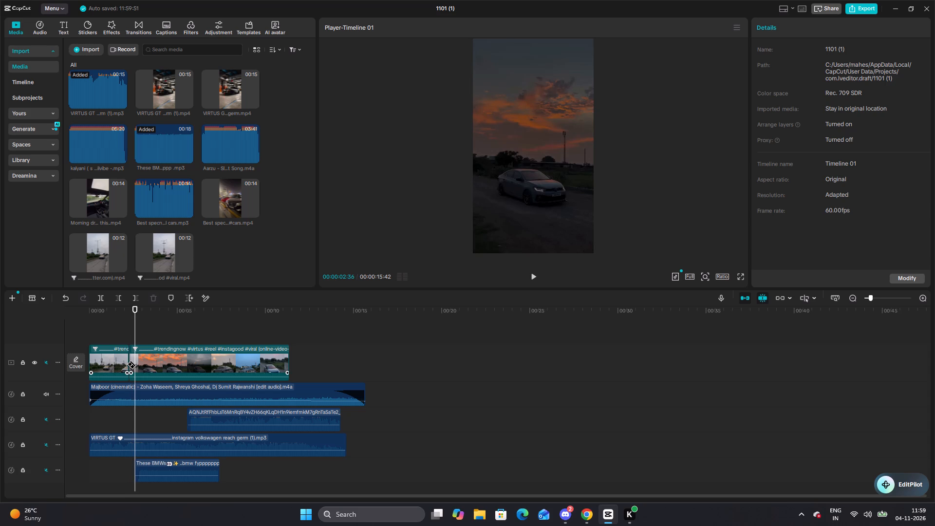
key("Right")
key("Right")
key("Right")
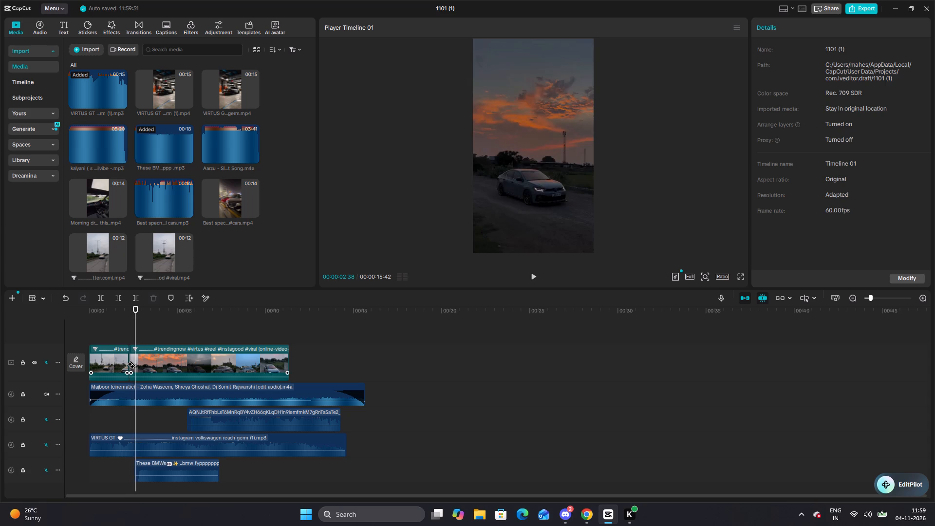
left_click(138, 361)
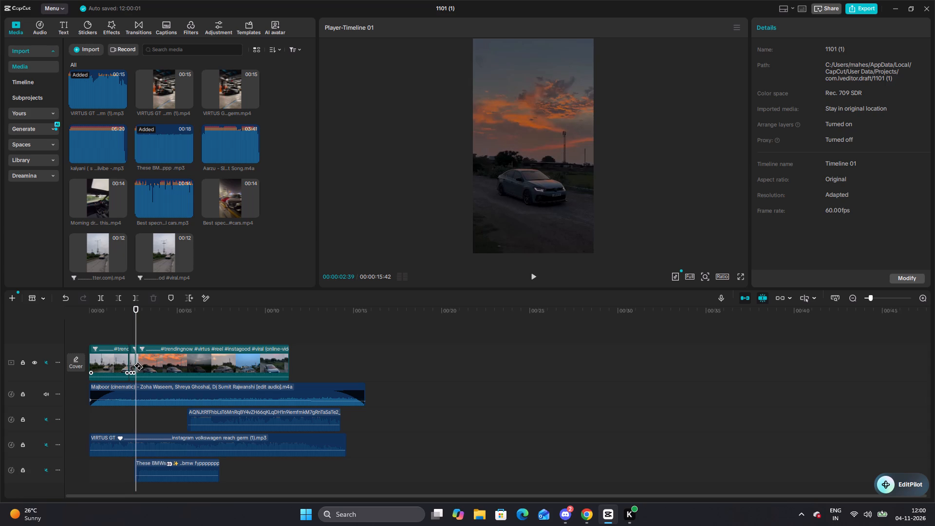
Split the main-track video at about 00:00:04:19, where the sunset shot changes to the dark road shot.
key("space")
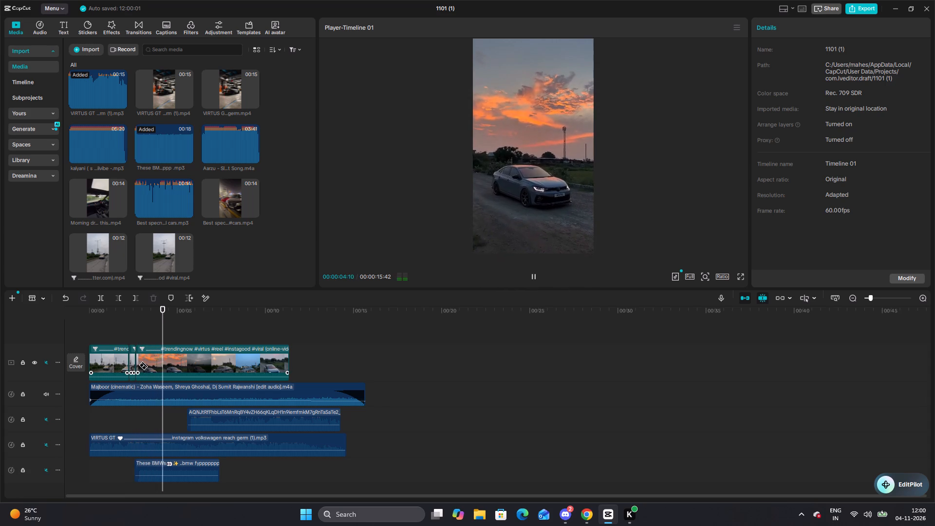
key("space")
key("Left")
key("Left")
key("Left")
key("Left")
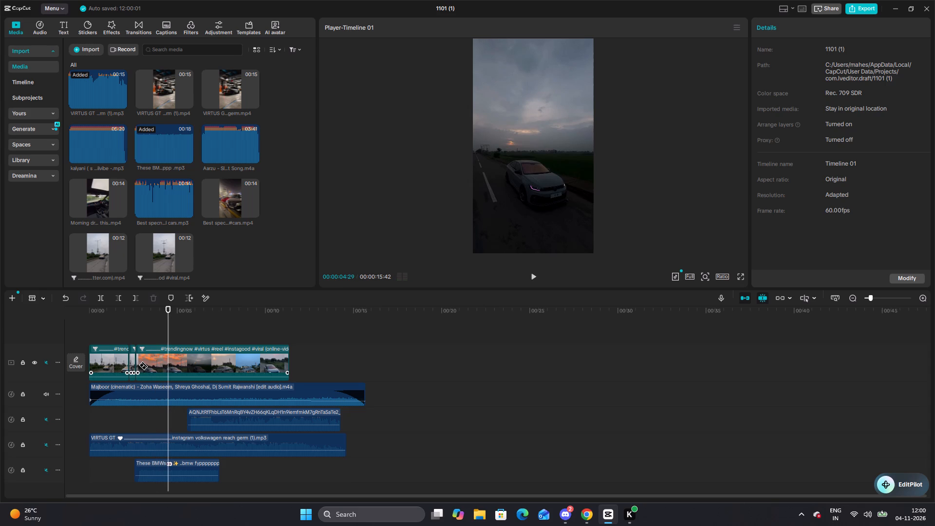
key("Left")
key("Left")
key("Left")
key("Left")
key("Left")
key("Left")
key("Left")
key("Left")
key("Left")
key("Left")
key("Left")
key("Left")
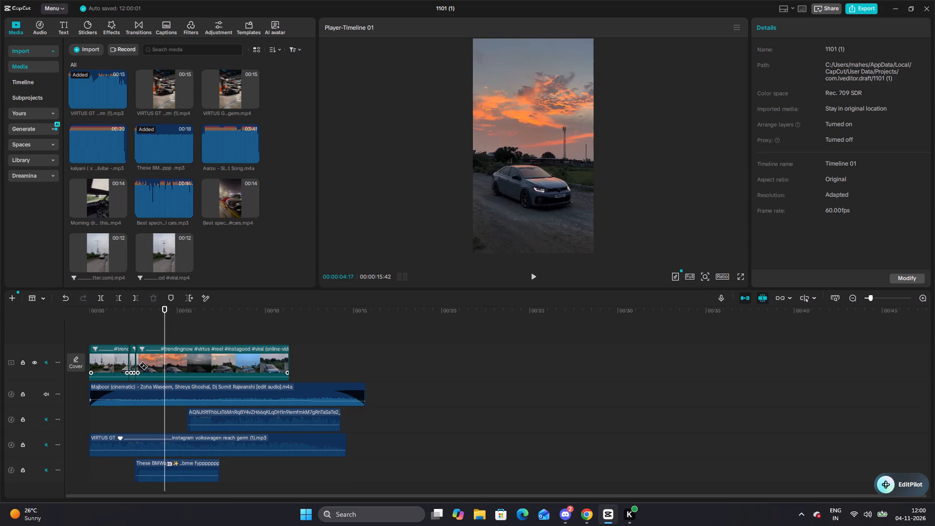
key("Right")
key("Right")
key("Right")
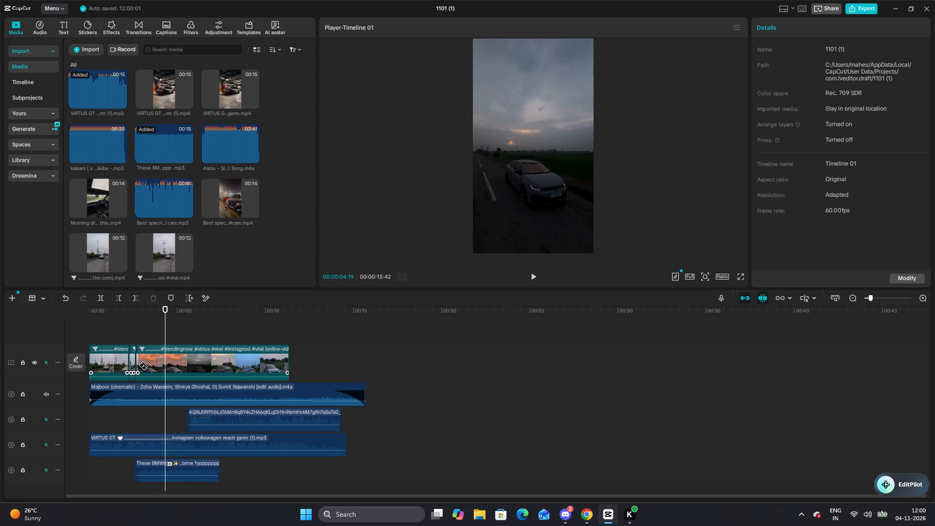
key("Left")
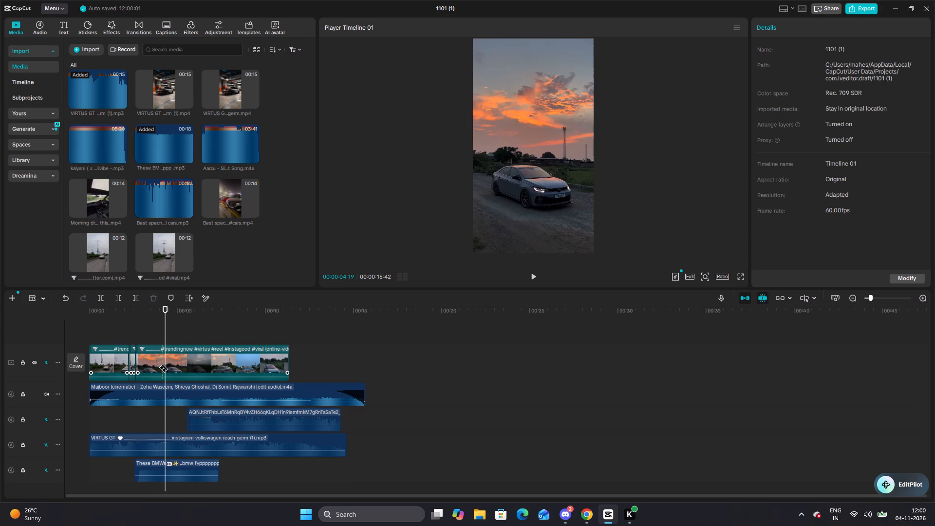
left_click(164, 363)
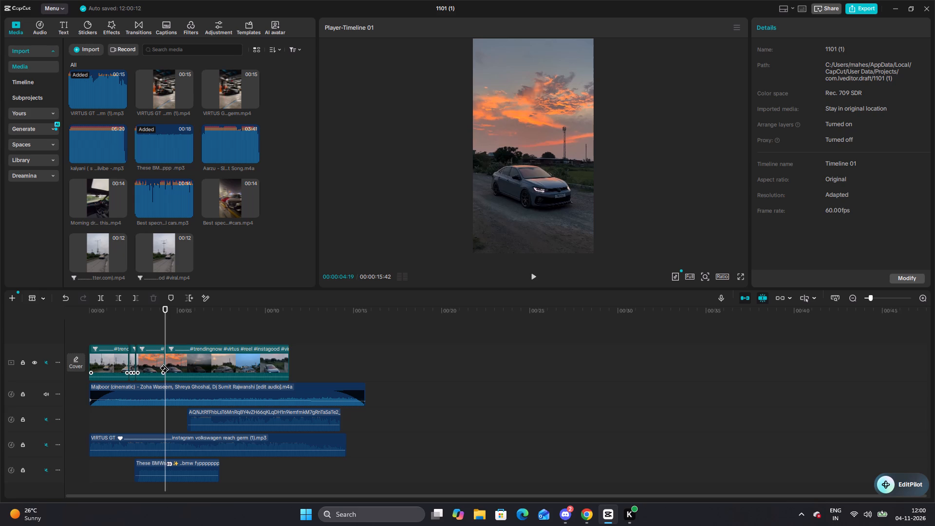
Split the main-track video at 00:00:05:46, where the dark road shot changes to the parked car under a cloudy sunset.
key("space")
key("space")
key("space")
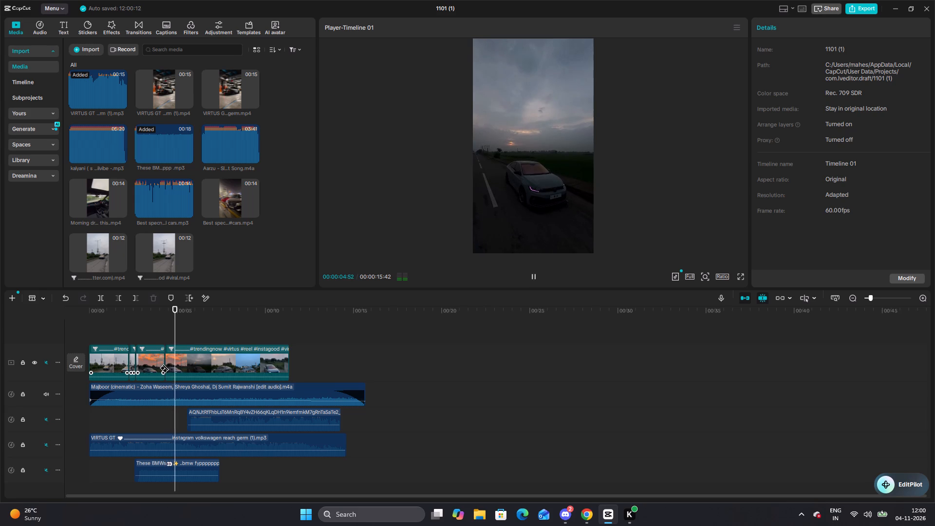
key("space")
key("Left")
key("Left")
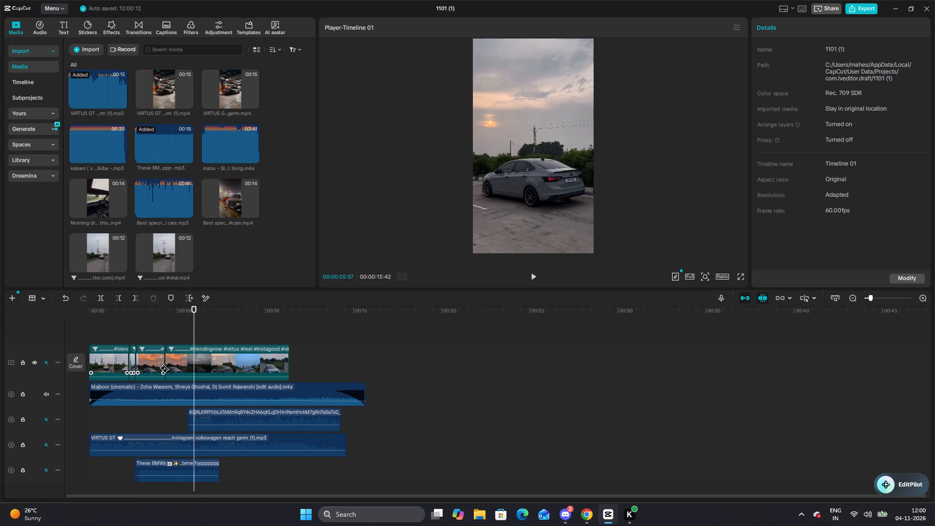
key("Left")
key("Left")
key("Left")
key("Left")
key("Left")
key("Left")
key("Left")
key("Left")
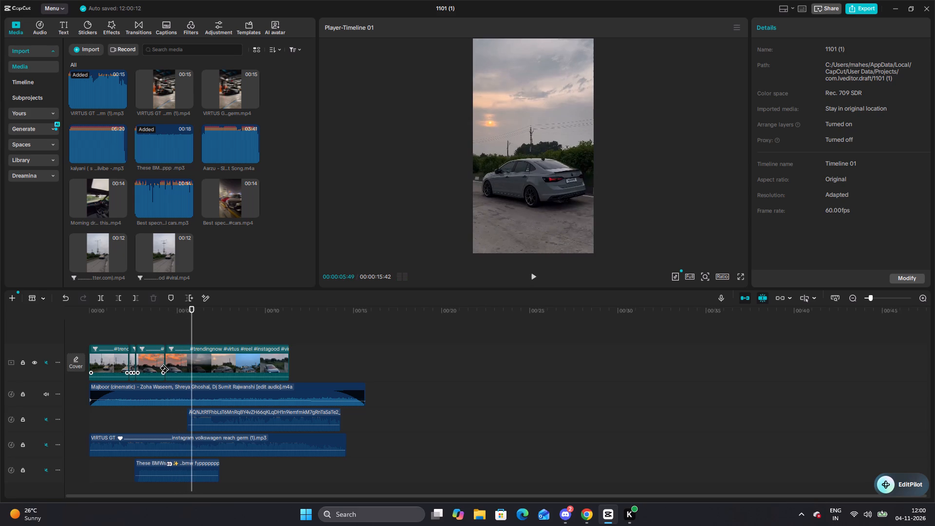
key("Left")
key("Left")
key("Left")
key("Left")
key("Left")
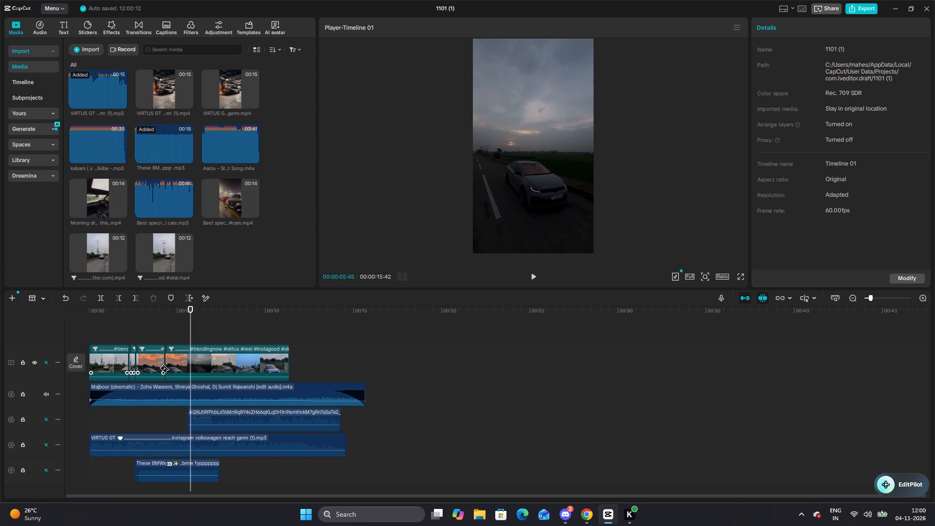
key("Right")
key("Right")
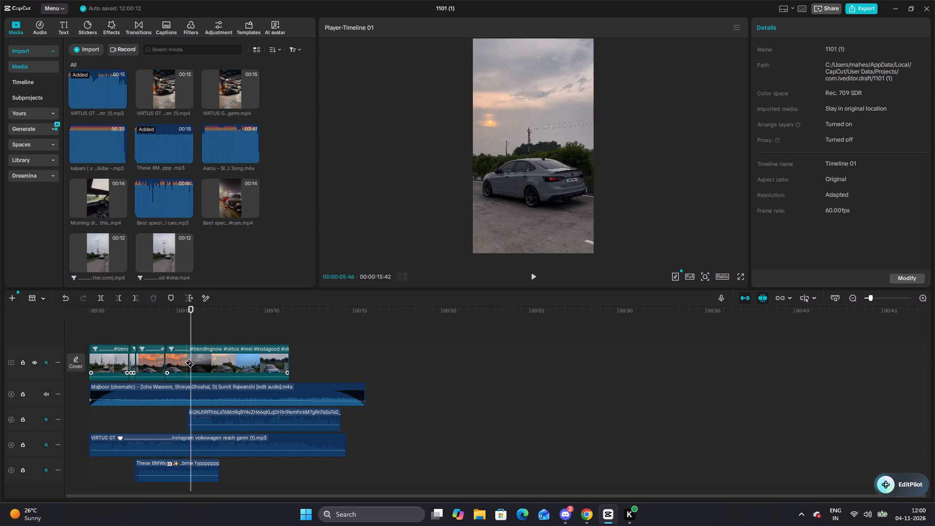
left_click(189, 362)
Split the main-track video at 00:00:06:58, where the parked car shot changes to the number plate close-up.
key("space")
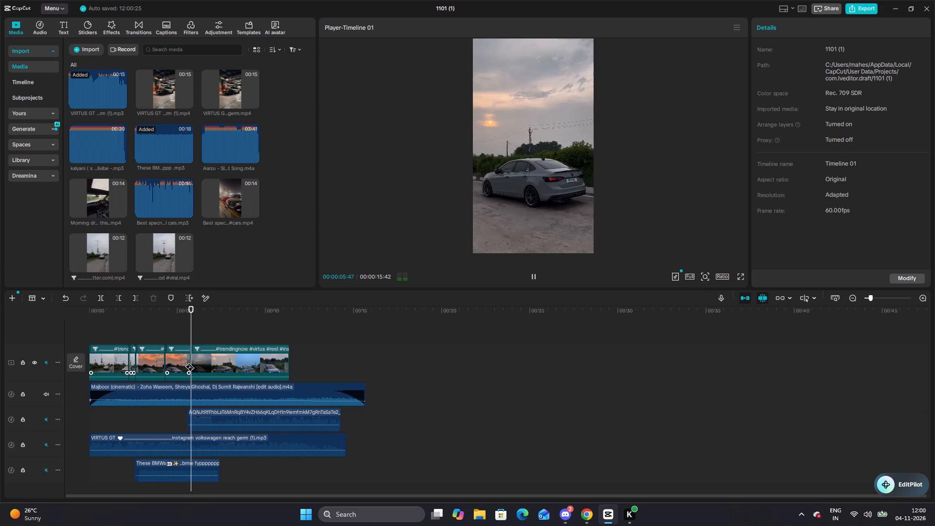
key("space")
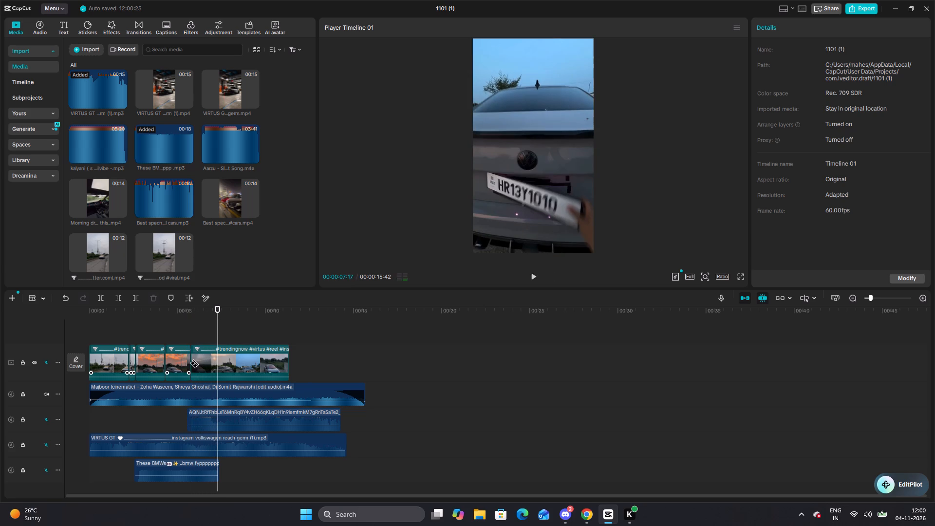
key("Left")
key("Left")
key("Left")
key("Left")
key("Left")
key("Left")
key("Left")
key("Left")
key("Left")
key("Left")
key("Left")
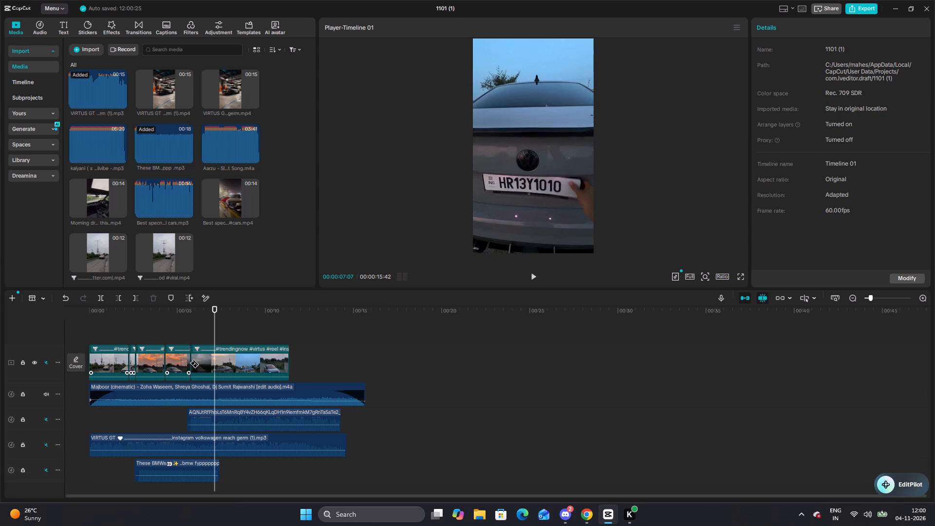
key("Left")
key("Left")
key("Left")
key("Left")
key("Left")
key("Left")
key("Left")
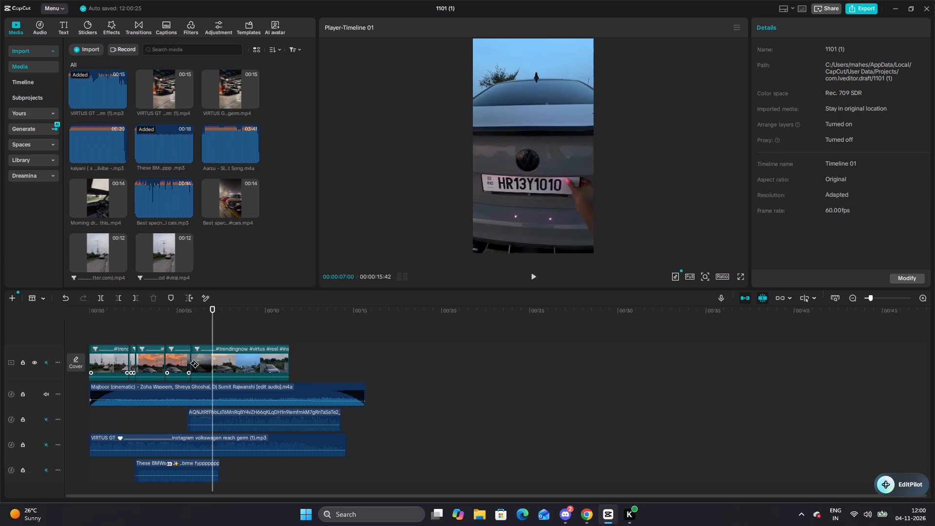
key("Left")
key("Left")
key("Right")
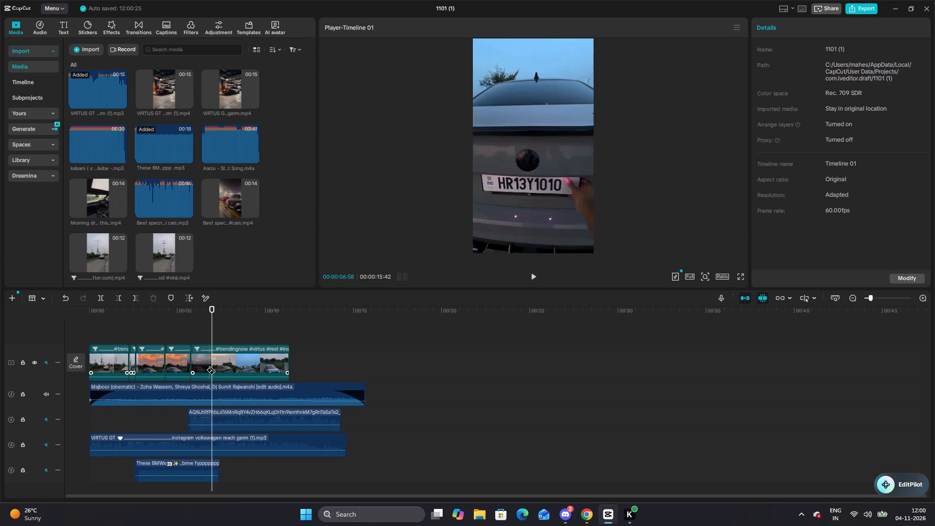
left_click(211, 366)
Split the main-track video at 00:00:08:06, where the straight rear view changes to the angled rear shot under a blue sky.
key("space")
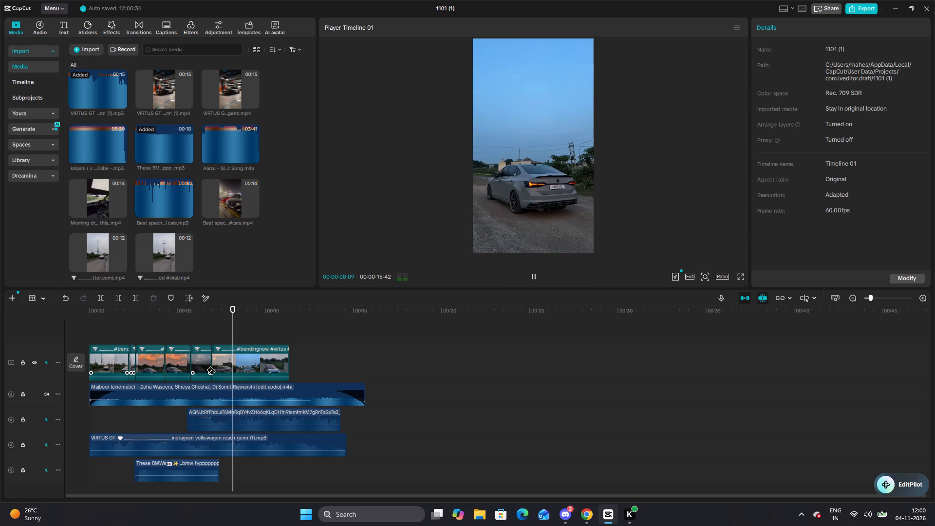
key("space")
key("Left")
key("Left")
key("Left")
key("Left")
key("Left")
key("Left")
key("Left")
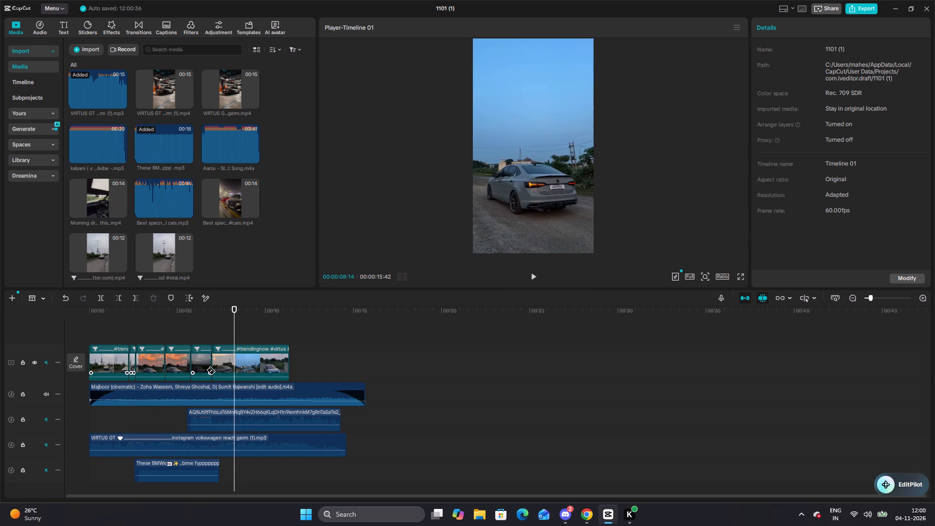
key("Left")
key("Left")
key("Left")
key("Left")
key("Left")
key("Left")
key("Left")
key("Left")
key("Left")
key("Left")
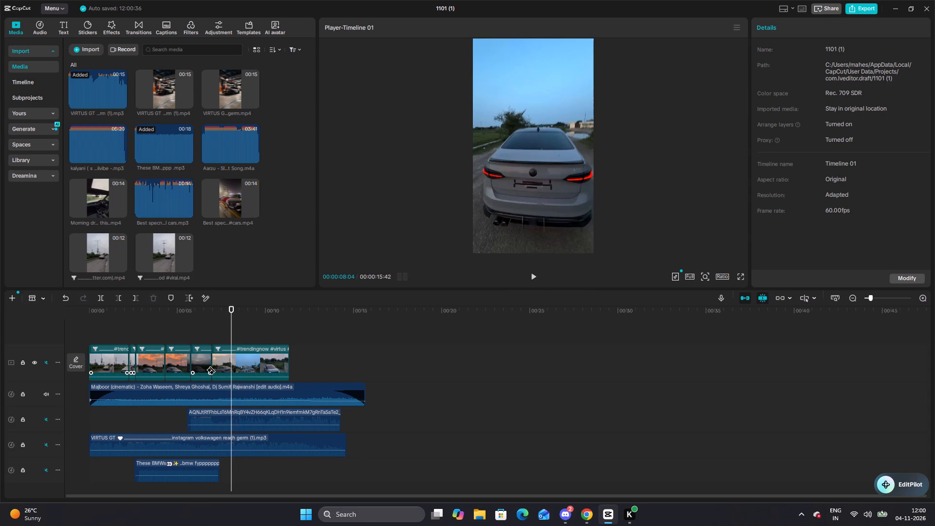
key("Right")
key("Right")
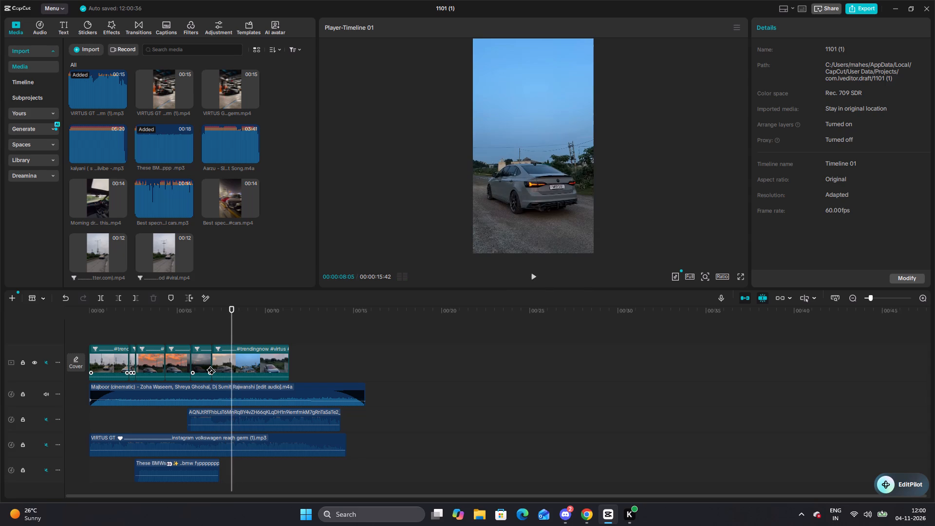
key("Left")
key("Right")
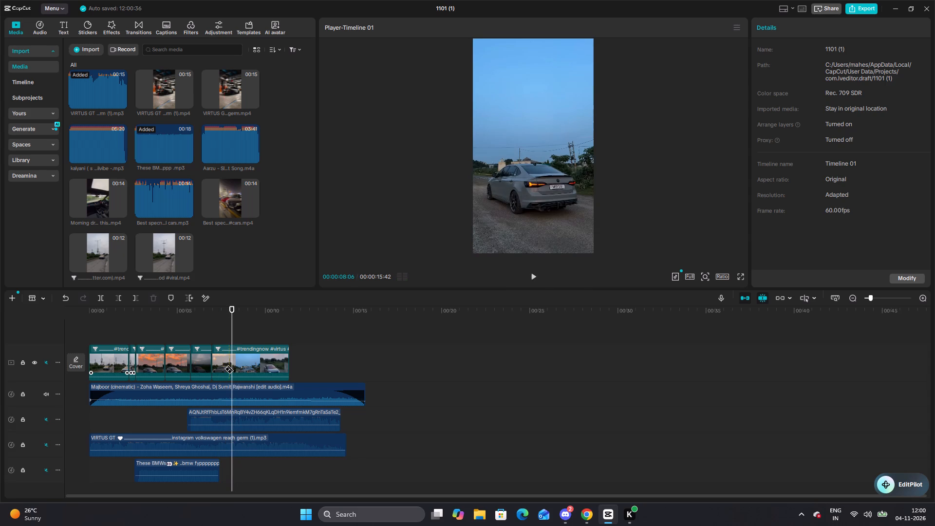
left_click(231, 365)
Split the main-track video at 00:00:09:19, where the blue-sky rear shot changes to the car's front view under pink clouds.
key("space")
key("space")
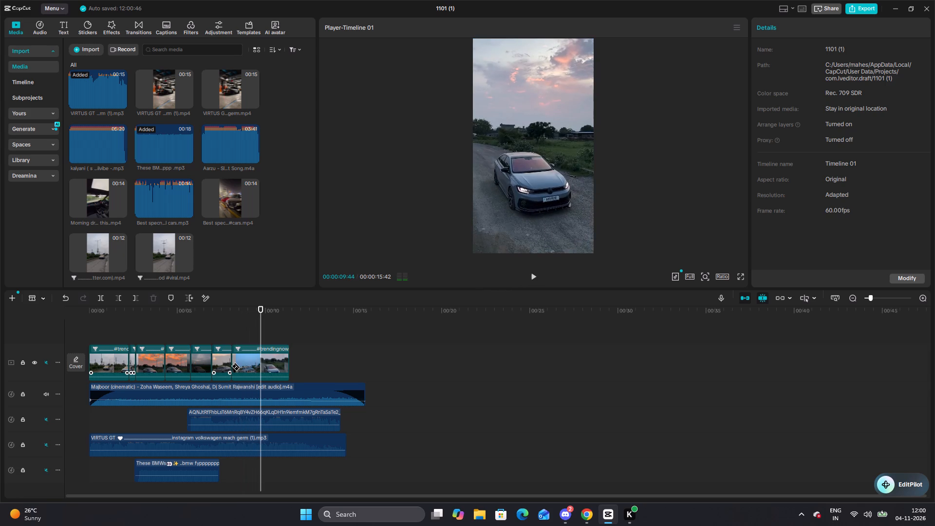
key("Left")
key("Left")
key("Left")
key("Left")
key("Left")
key("Left")
key("Left")
key("Left")
key("Left")
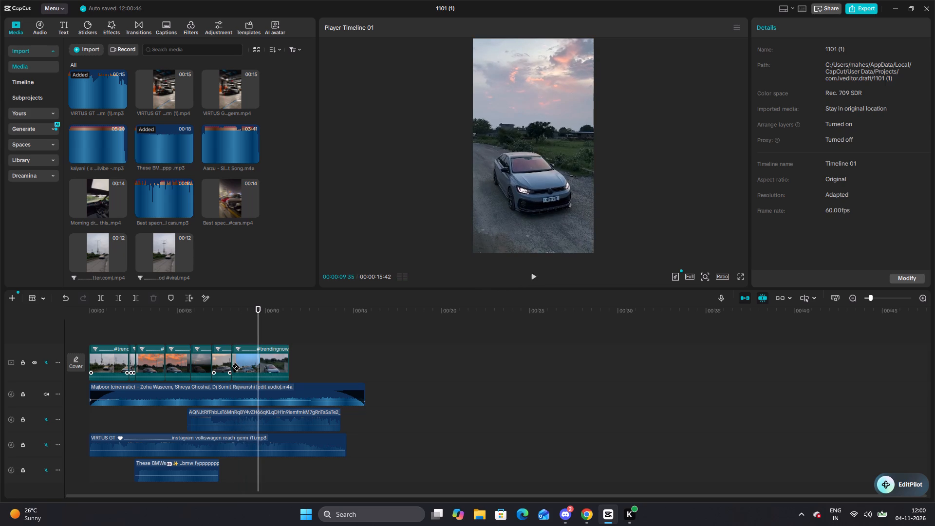
key("Left")
key("Left")
key("Left")
key("Left")
key("Left")
key("Left")
key("Left")
key("Left")
key("Left")
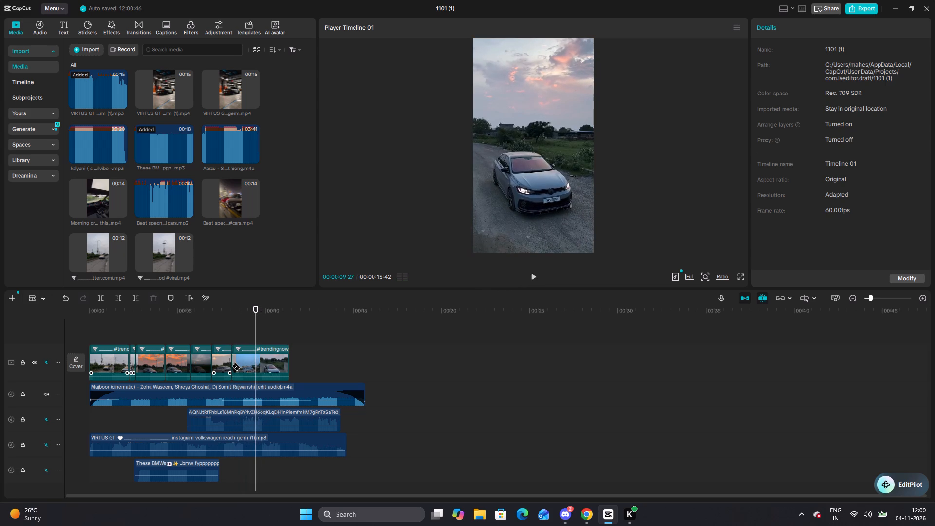
key("Left")
key("Left")
key("Left")
key("Left")
key("Left")
key("Left")
key("Left")
key("Left")
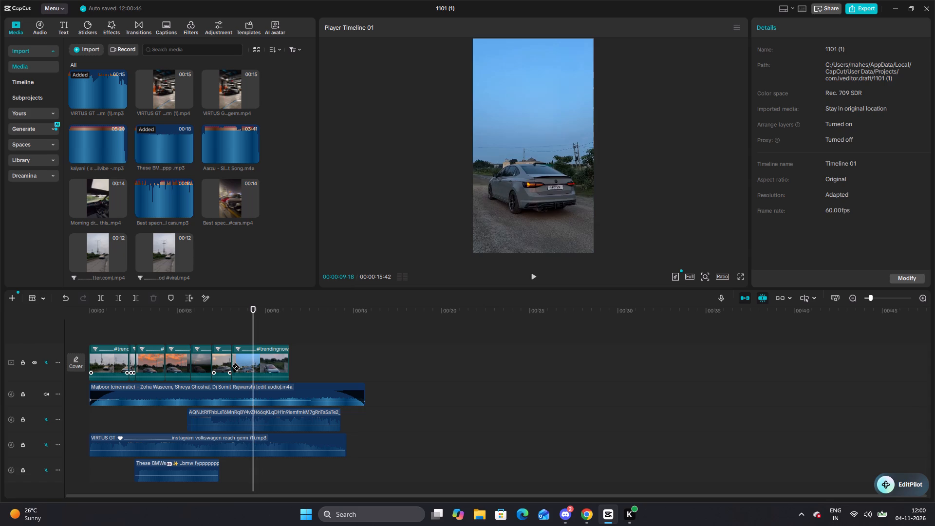
key("Right")
key("Right")
key("Left")
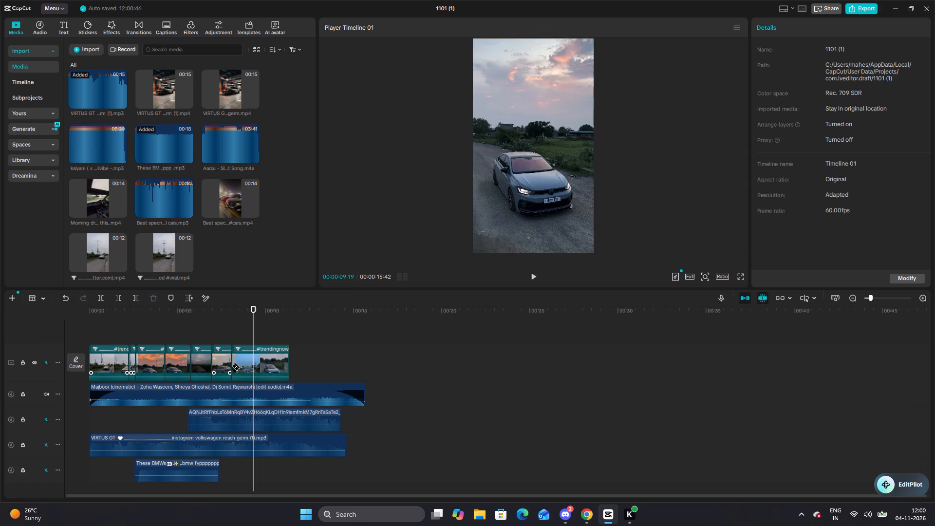
left_click(252, 366)
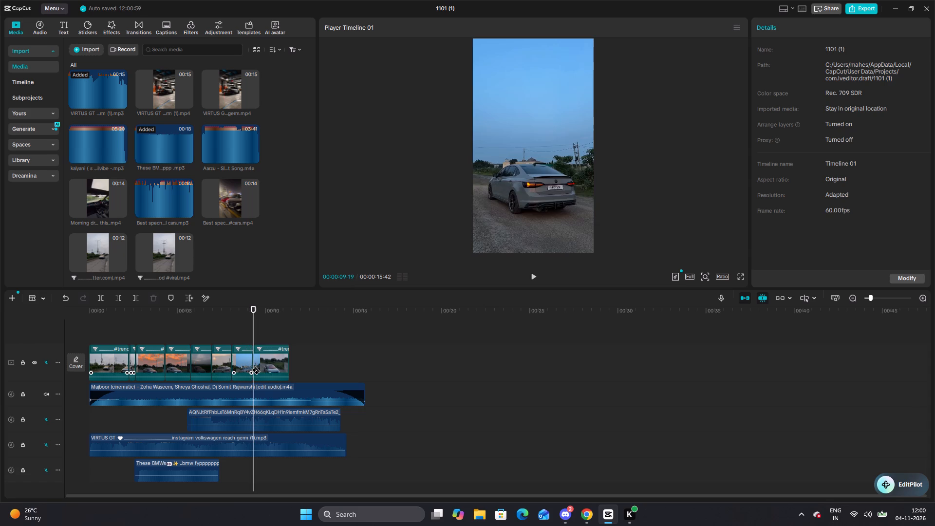
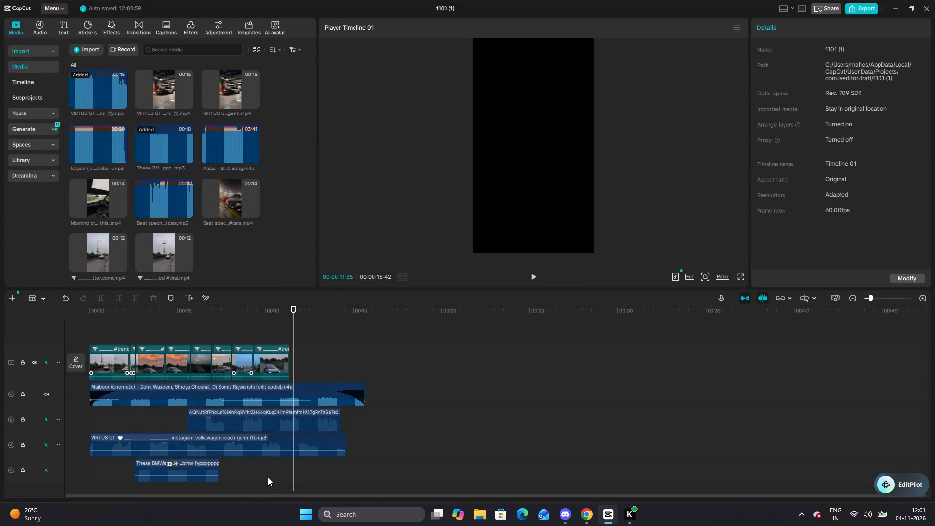
Mute the audio track holding the Majboor (cinematic) clip.
left_click(49, 394)
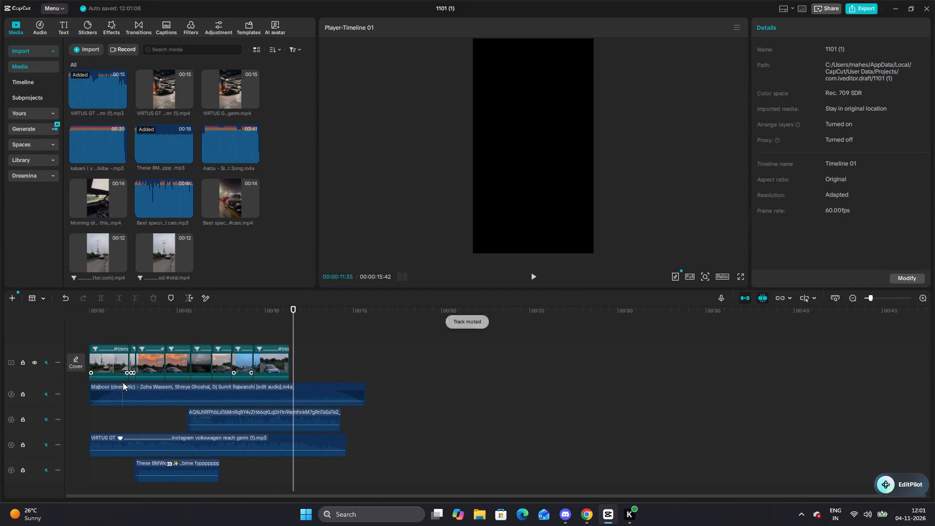
Split the Majboor audio clip at about 2 seconds and the AQNJ audio clip below it at about 7 seconds.
left_click(129, 385)
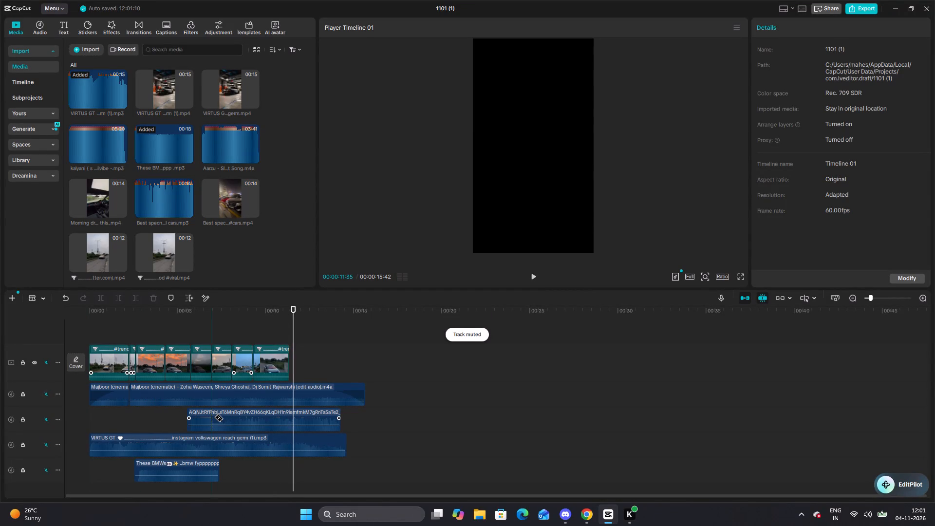
left_click(214, 417)
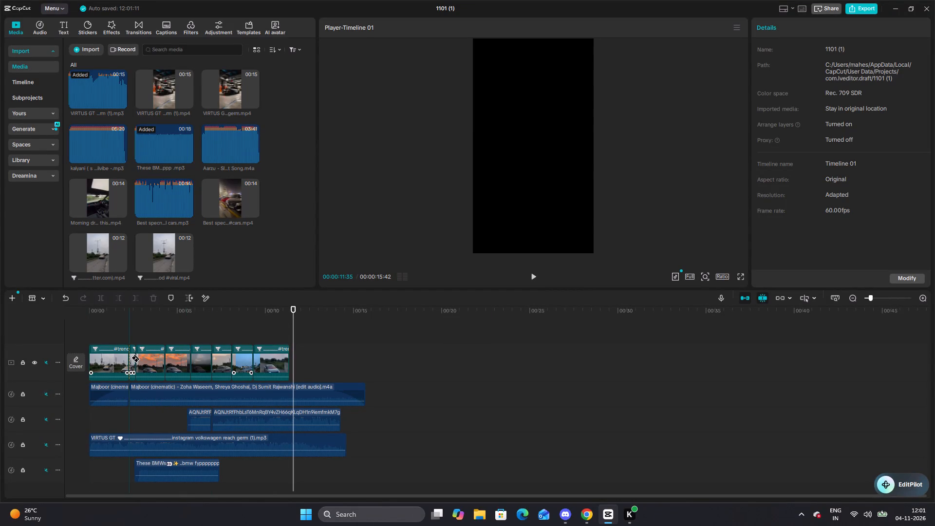
Delete the very short second clip on the main video track, at about 2 seconds.
key("a")
left_click(132, 352)
key("Delete")
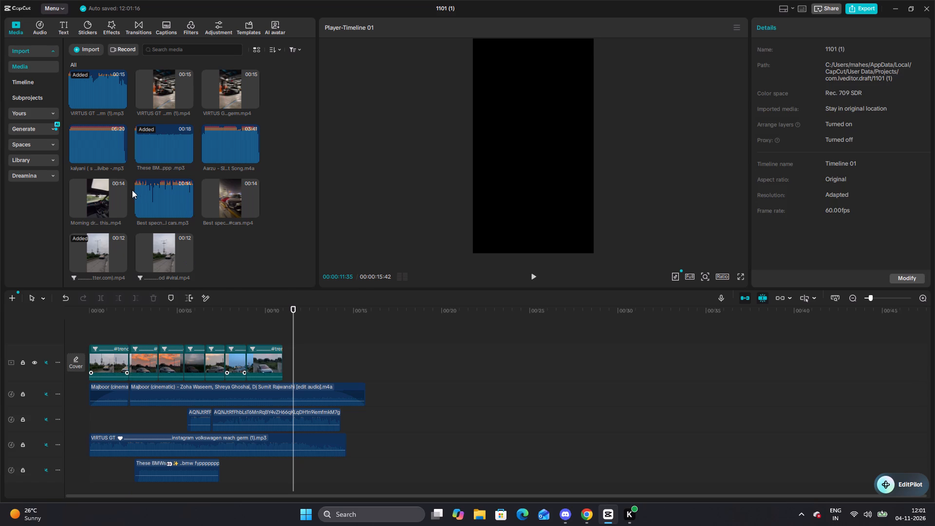
Preview Best specnissan viral cars.mp3, place it at the start of a new audio track, and play the edit from the beginning.
left_click(155, 190)
key("space")
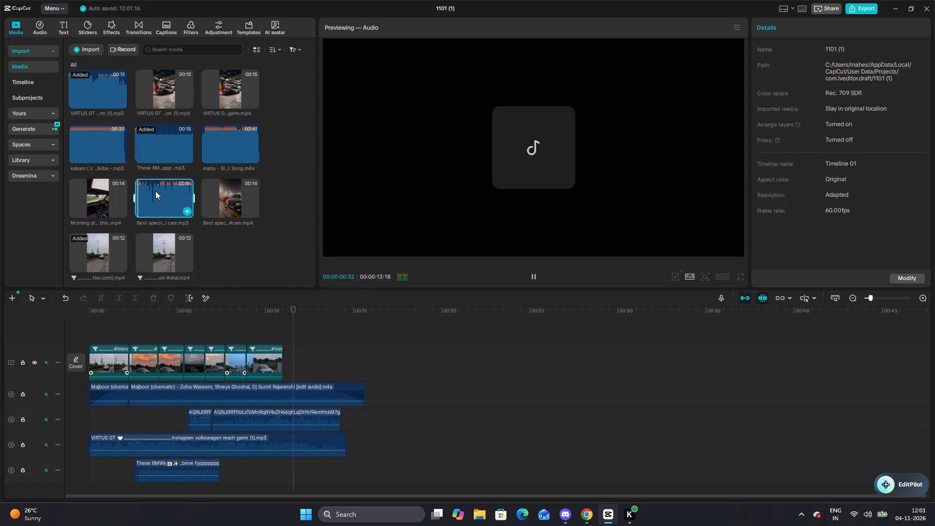
left_click_drag(155, 191, 95, 373)
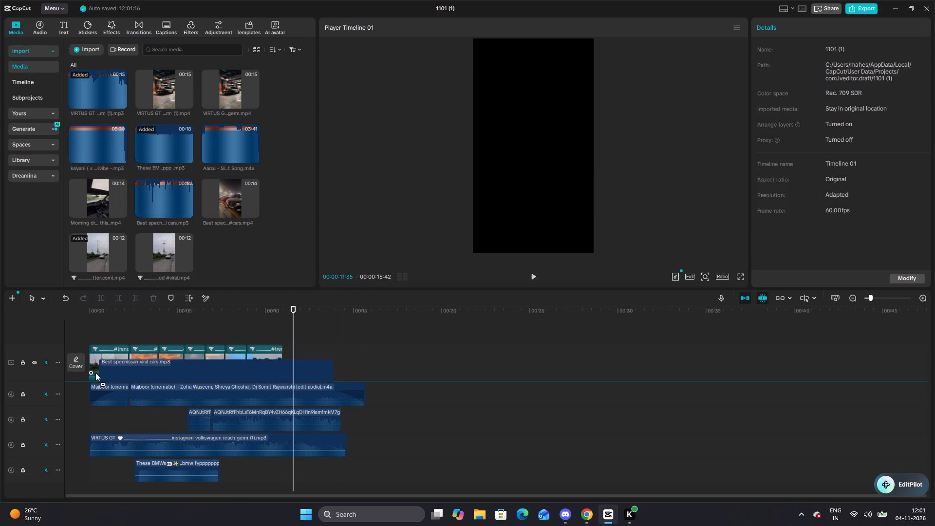
left_click_drag(95, 373, 86, 393)
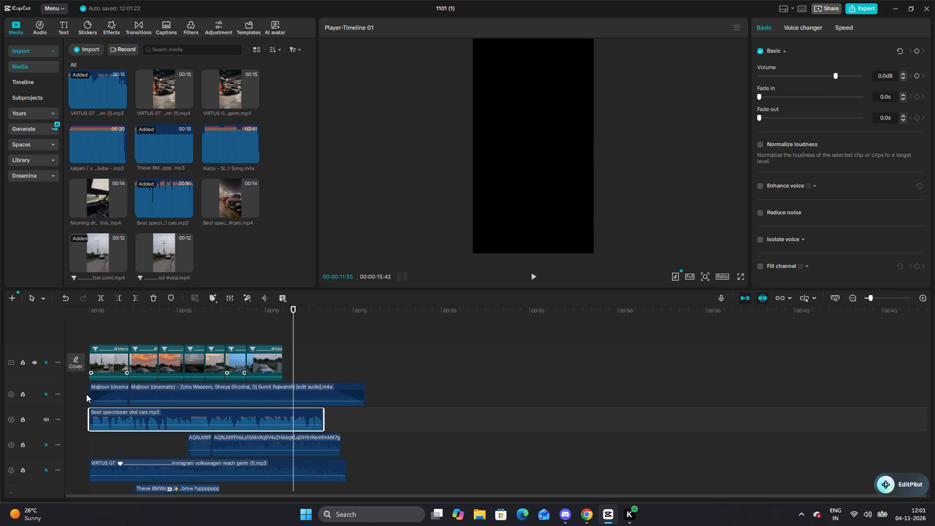
left_click(89, 399)
left_click(100, 326)
left_click_drag(100, 326, 92, 324)
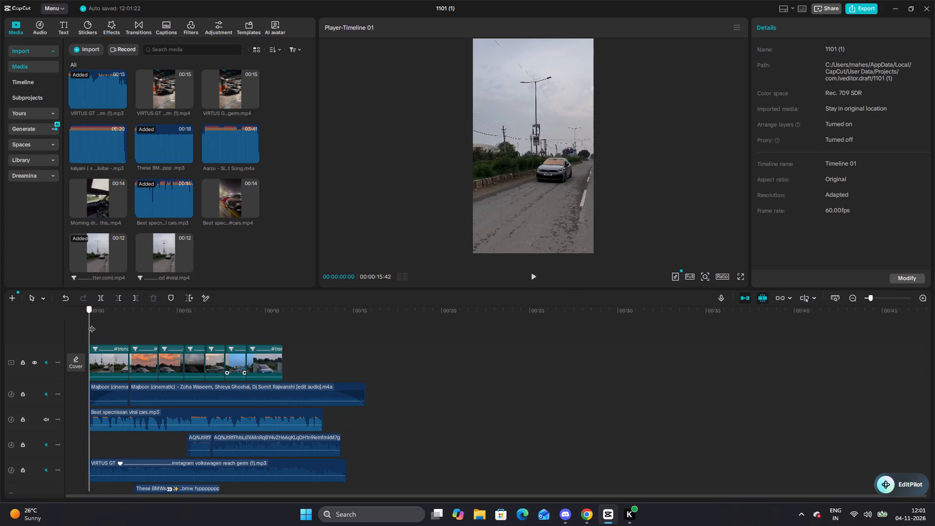
left_click_drag(92, 324, 91, 324)
key("space")
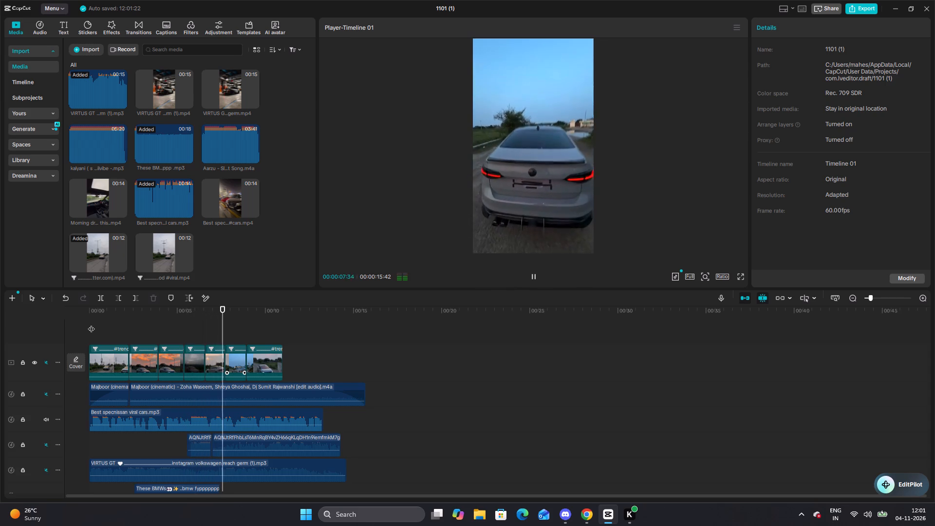
key("space")
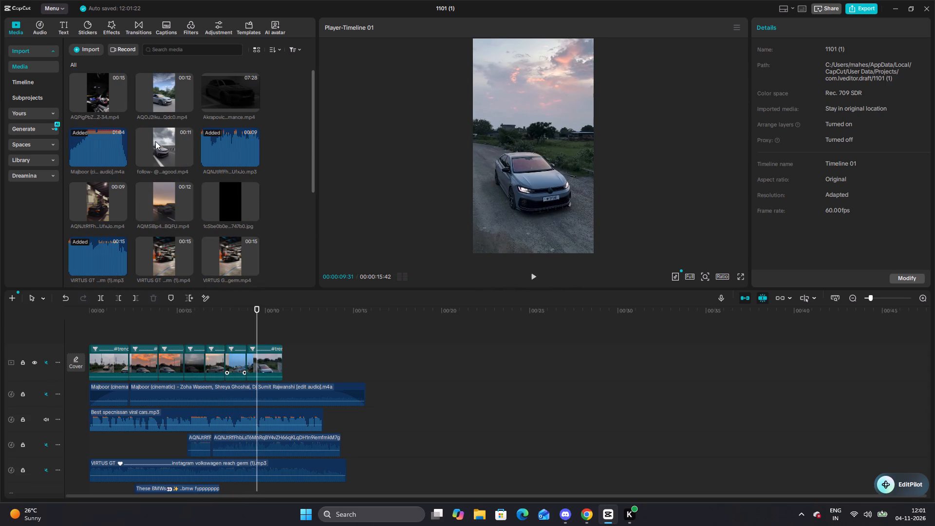
Insert the night-driving AQPigPb video at the start of the main track, trim its end to about 3.7 seconds, and play the edit from the beginning.
left_click(102, 107)
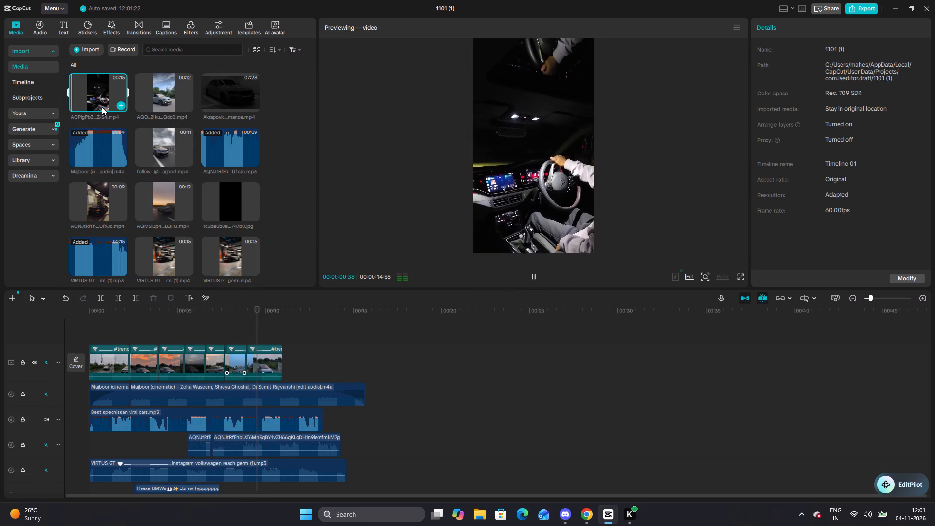
left_click_drag(102, 107, 79, 360)
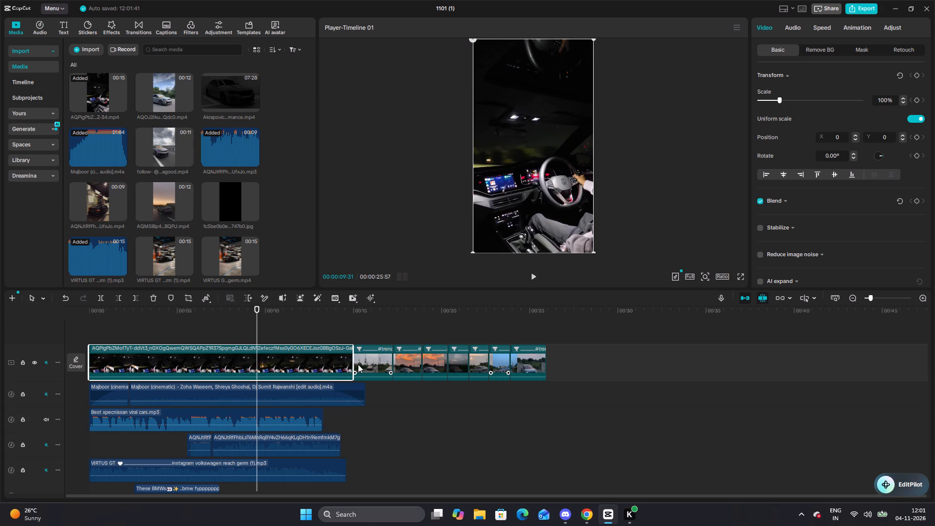
left_click_drag(354, 363, 152, 361)
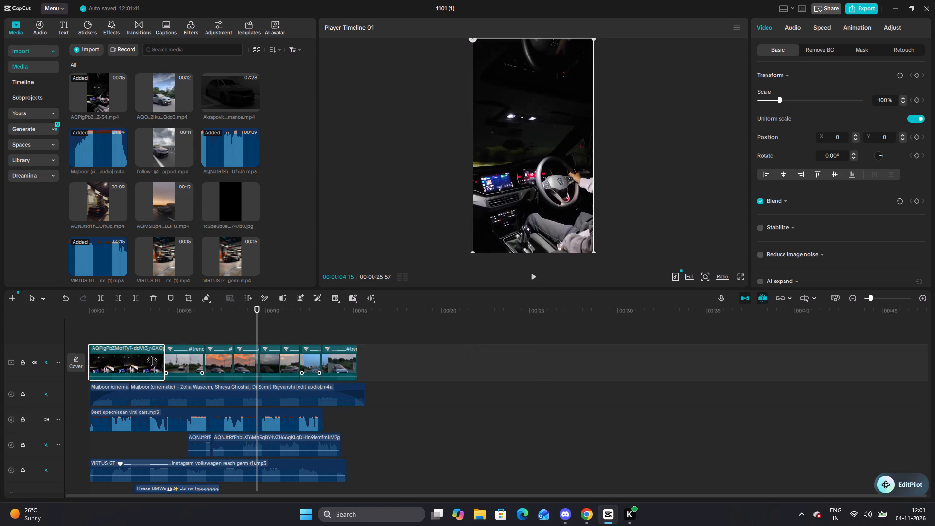
triple_click(104, 339)
left_click_drag(103, 338, 68, 337)
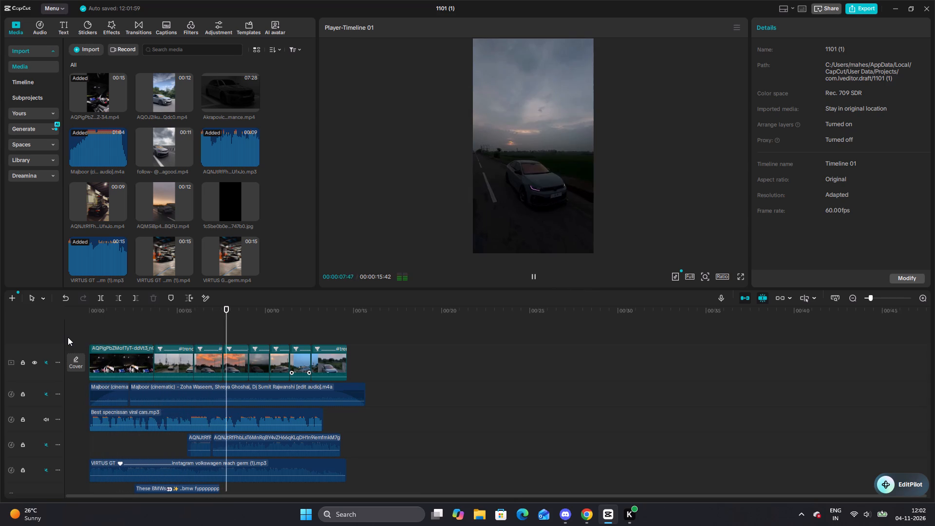
key("space")
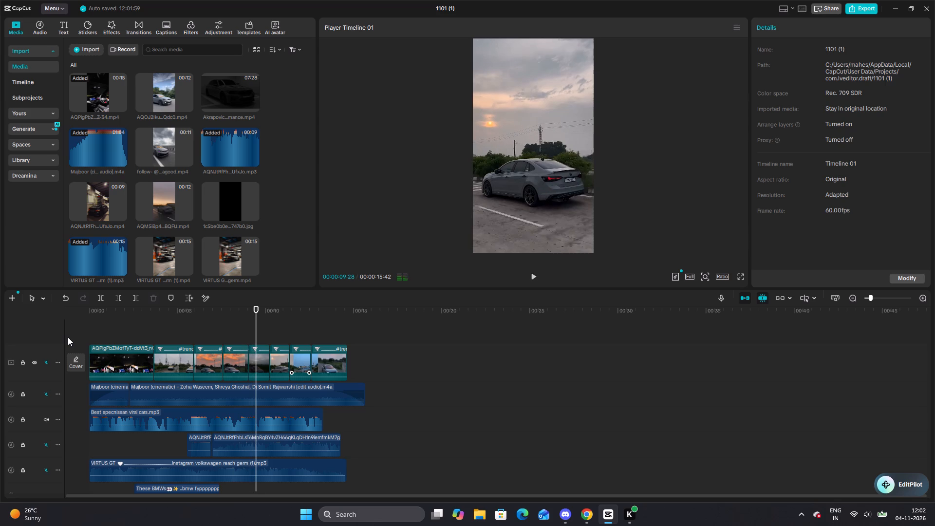
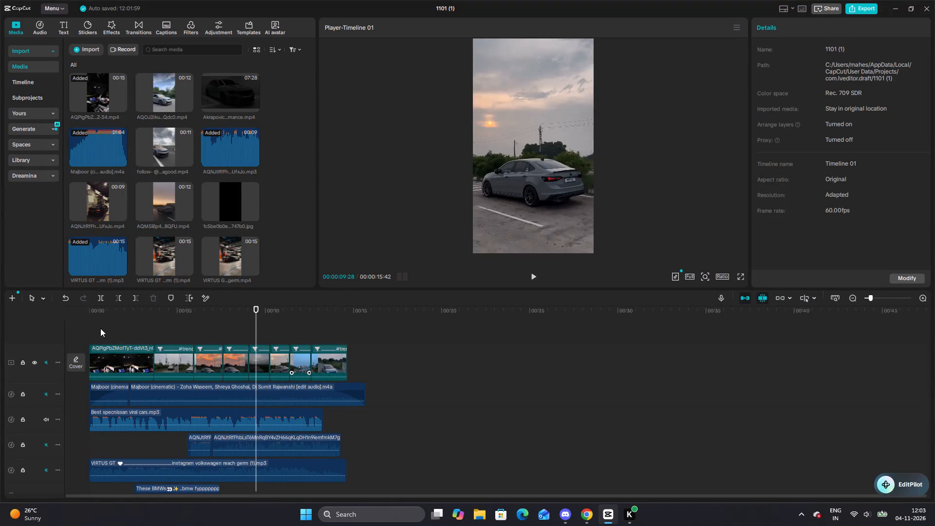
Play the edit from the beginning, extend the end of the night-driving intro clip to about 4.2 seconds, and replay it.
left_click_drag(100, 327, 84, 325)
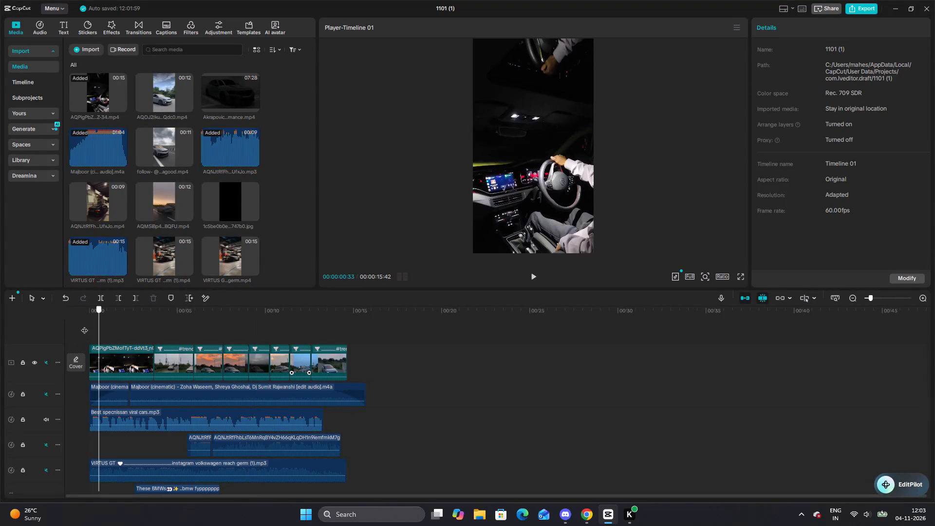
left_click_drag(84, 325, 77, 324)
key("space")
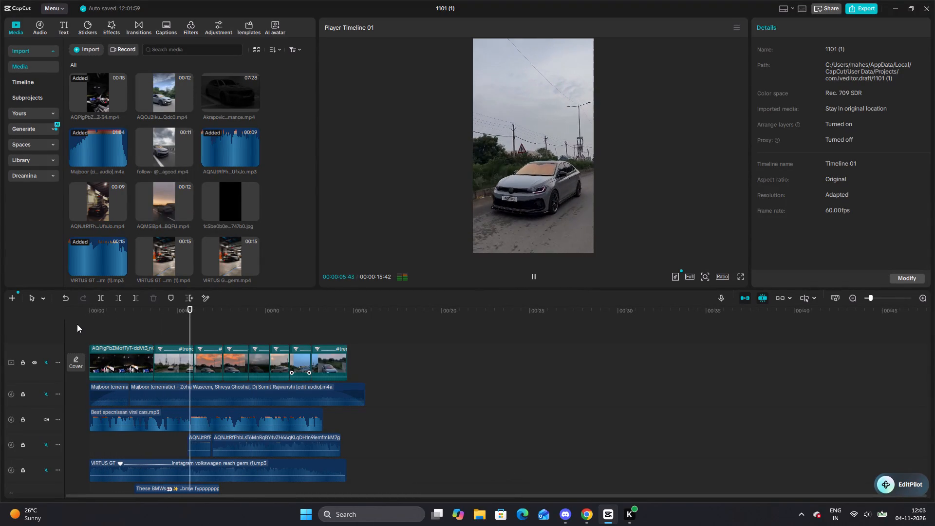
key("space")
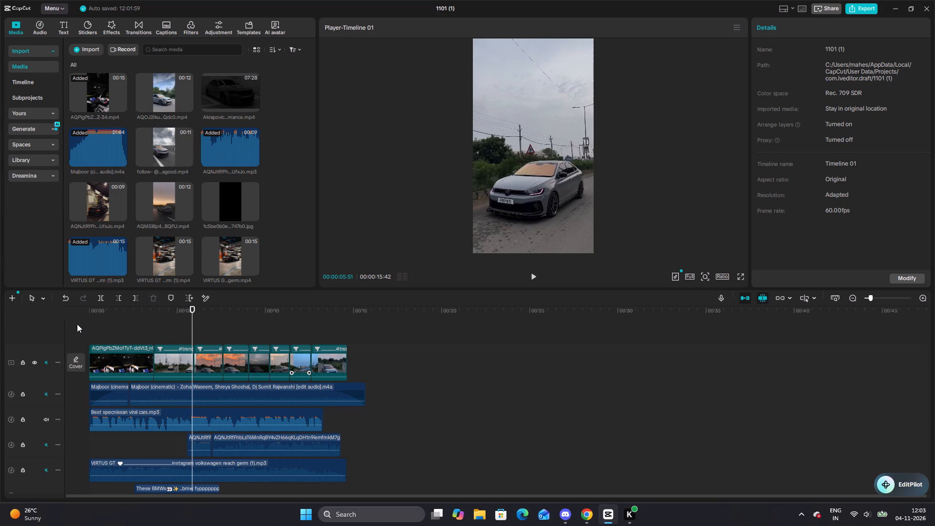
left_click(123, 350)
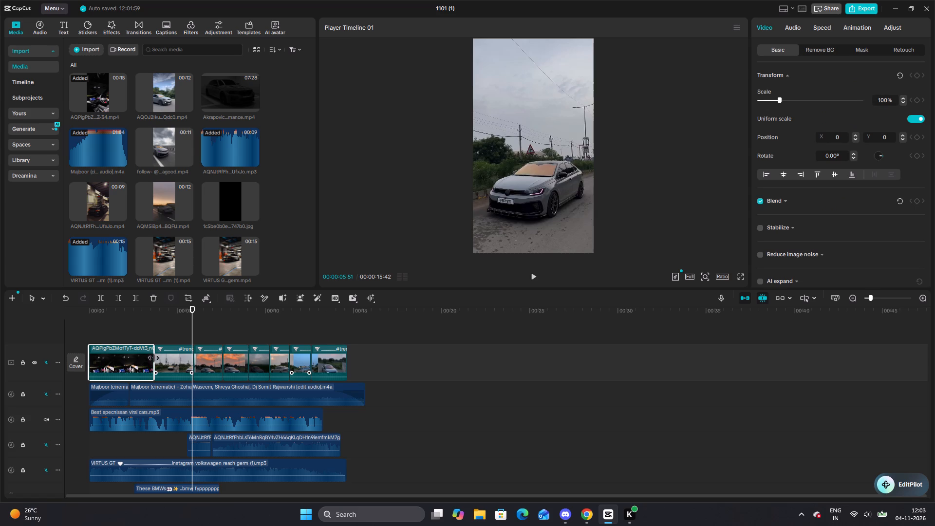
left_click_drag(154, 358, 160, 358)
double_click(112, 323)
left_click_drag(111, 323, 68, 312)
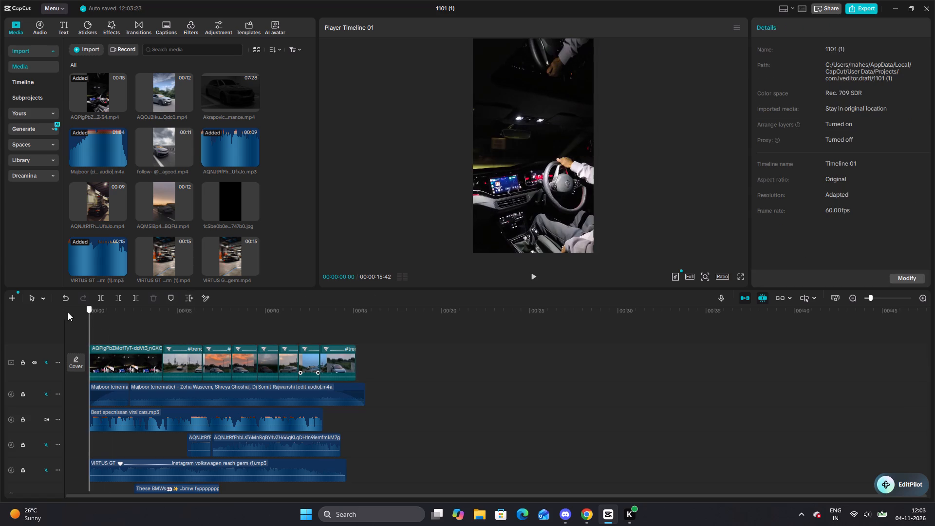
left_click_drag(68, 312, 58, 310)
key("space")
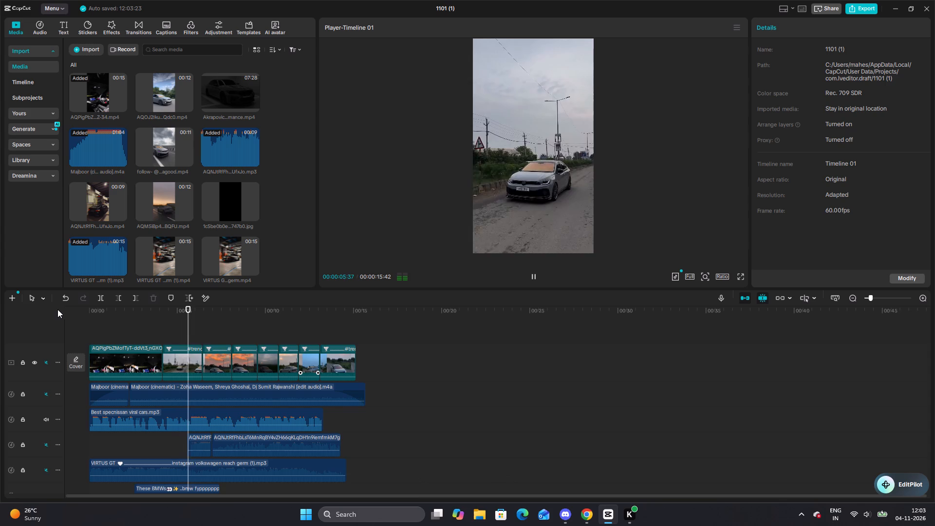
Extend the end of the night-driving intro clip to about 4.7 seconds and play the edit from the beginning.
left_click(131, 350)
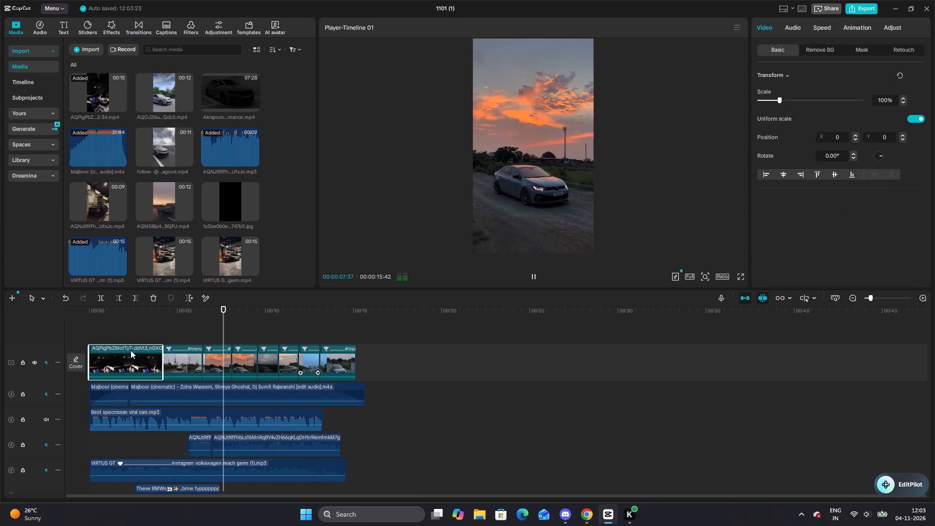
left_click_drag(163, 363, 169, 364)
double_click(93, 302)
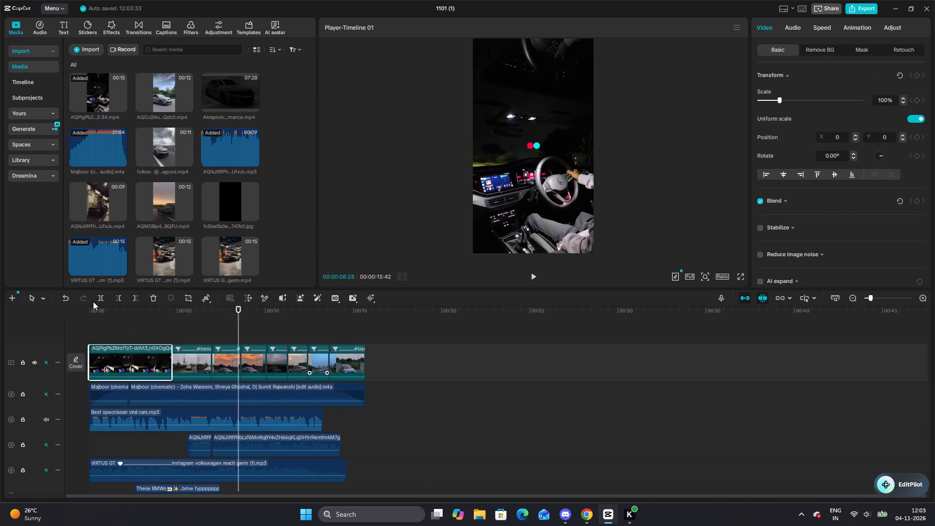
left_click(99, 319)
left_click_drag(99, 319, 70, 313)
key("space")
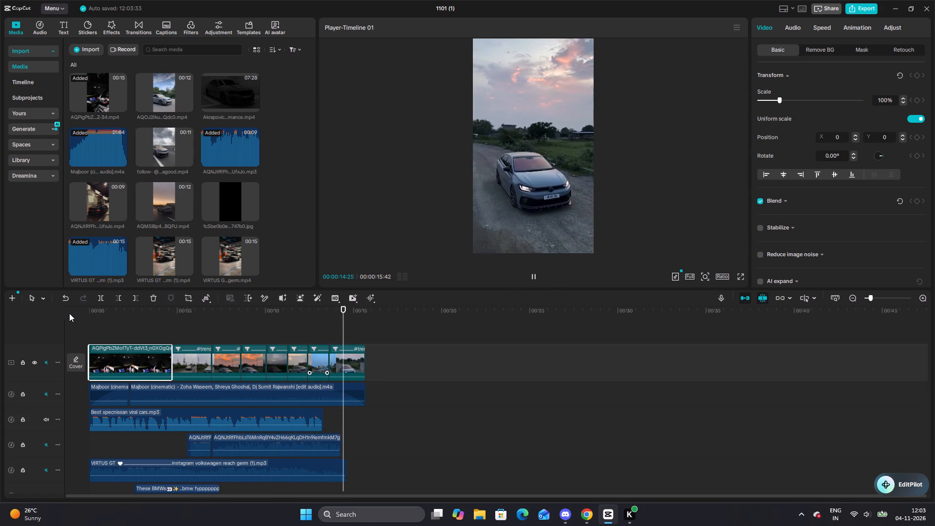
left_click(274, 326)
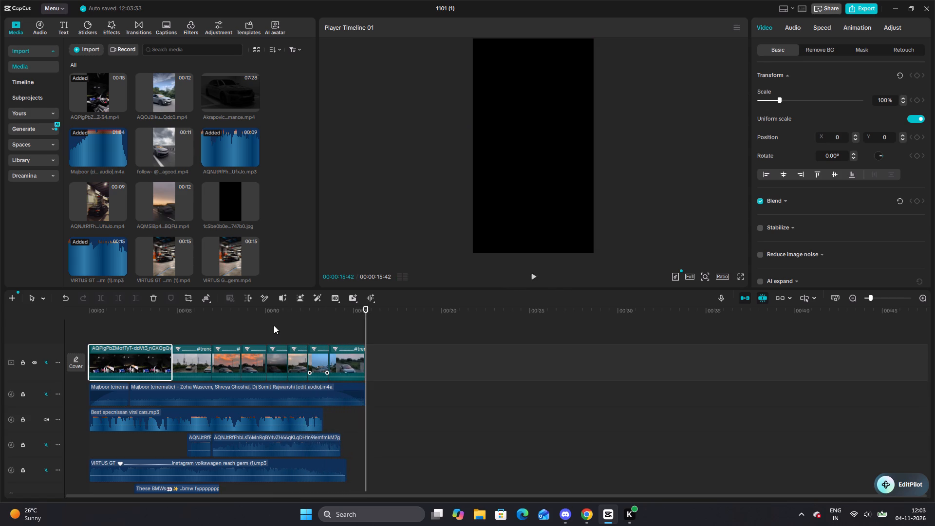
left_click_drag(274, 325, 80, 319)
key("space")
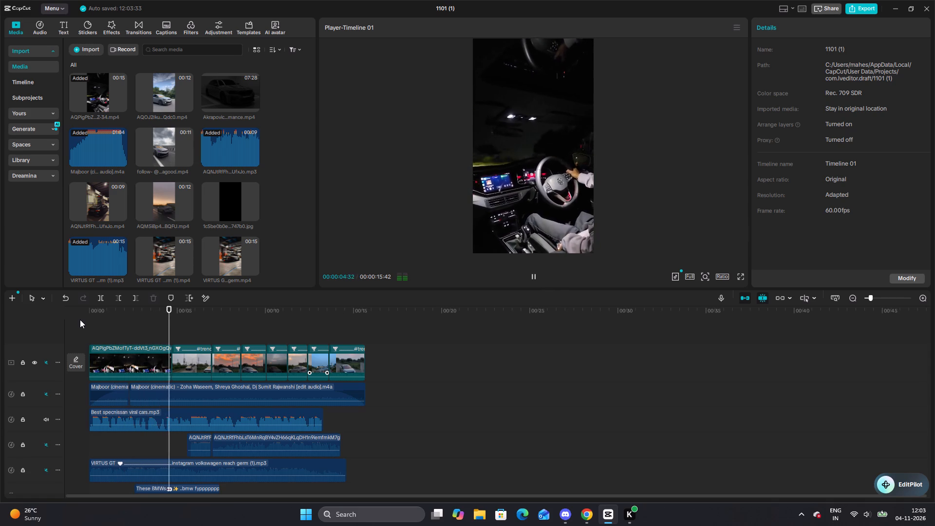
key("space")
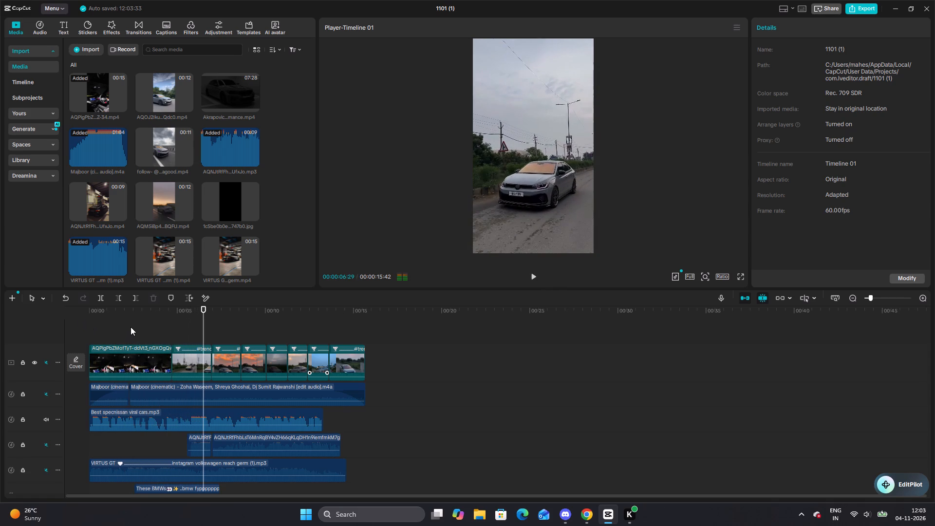
Extend the end of the night-driving intro clip to about 5.5 seconds and play the edit from the beginning.
left_click(146, 358)
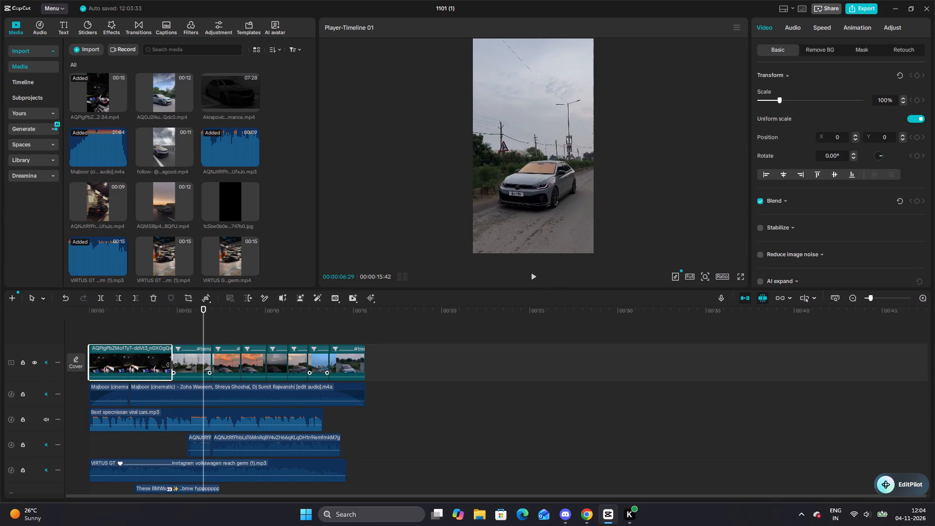
left_click_drag(172, 365, 183, 366)
left_click(140, 340)
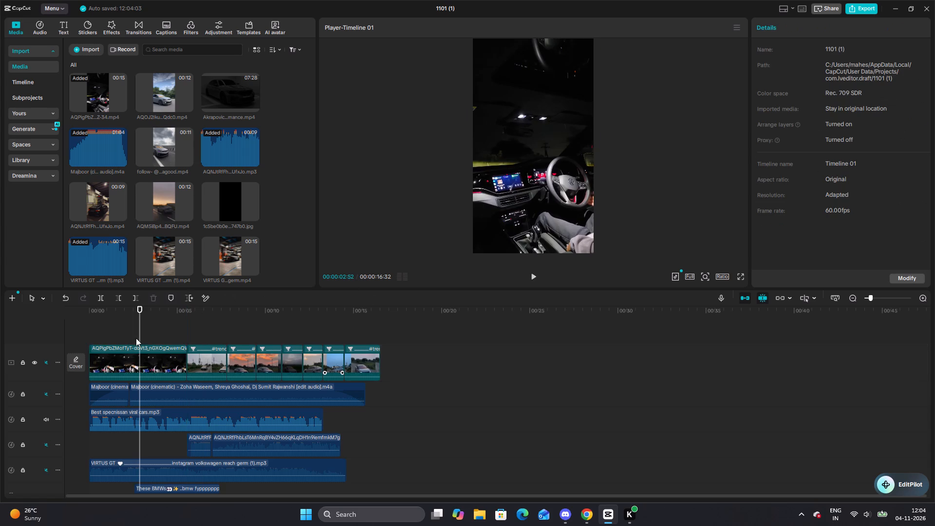
left_click_drag(136, 338, 113, 336)
double_click(116, 335)
left_click_drag(116, 335, 56, 325)
key("space")
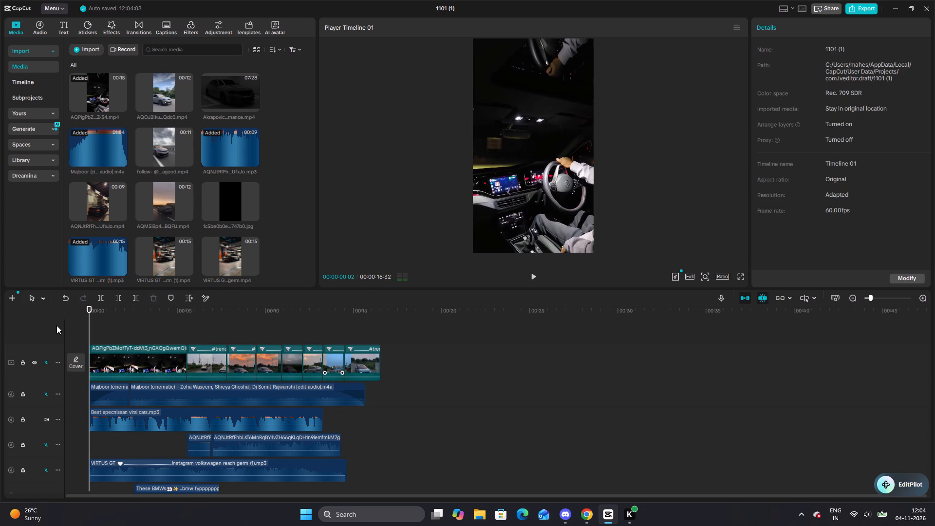
key("space")
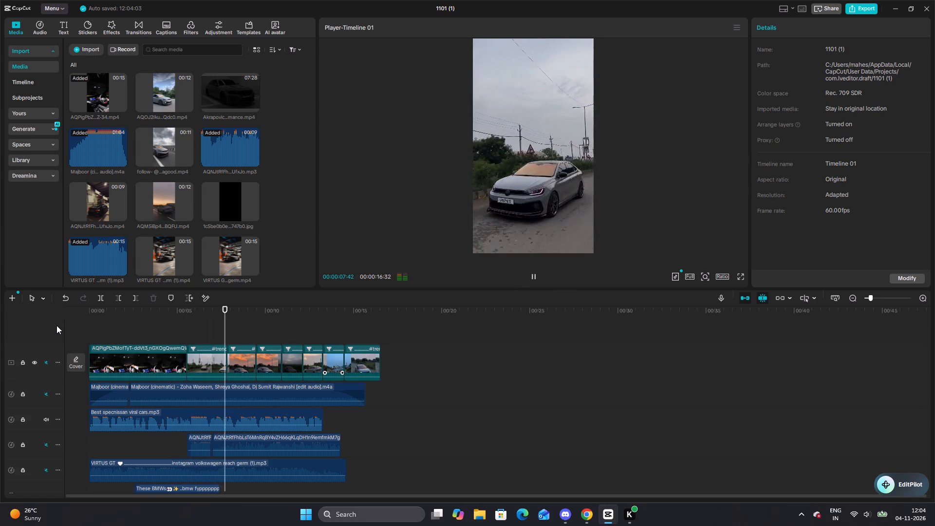
key("space")
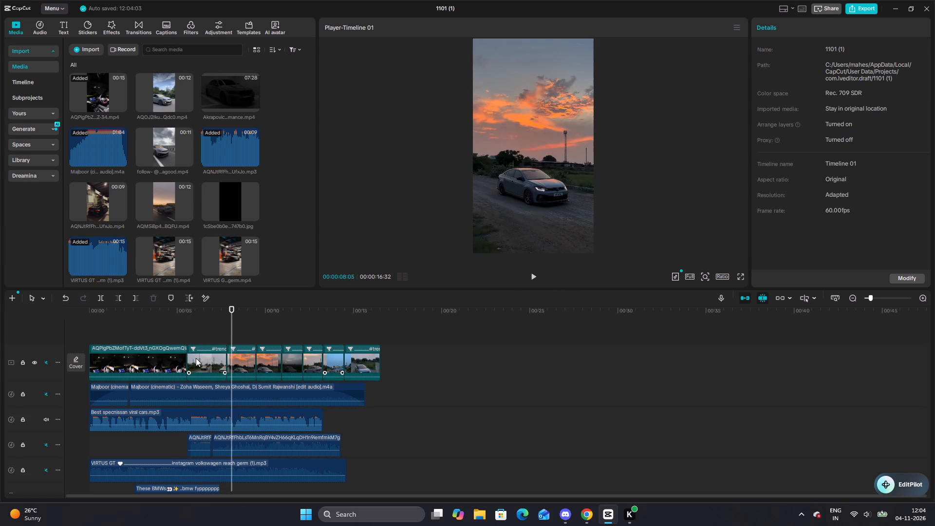
Trim the end of the second main-track clip to about 6.9 seconds on the timeline and play the edit.
left_click(196, 358)
left_click_drag(227, 360, 212, 360)
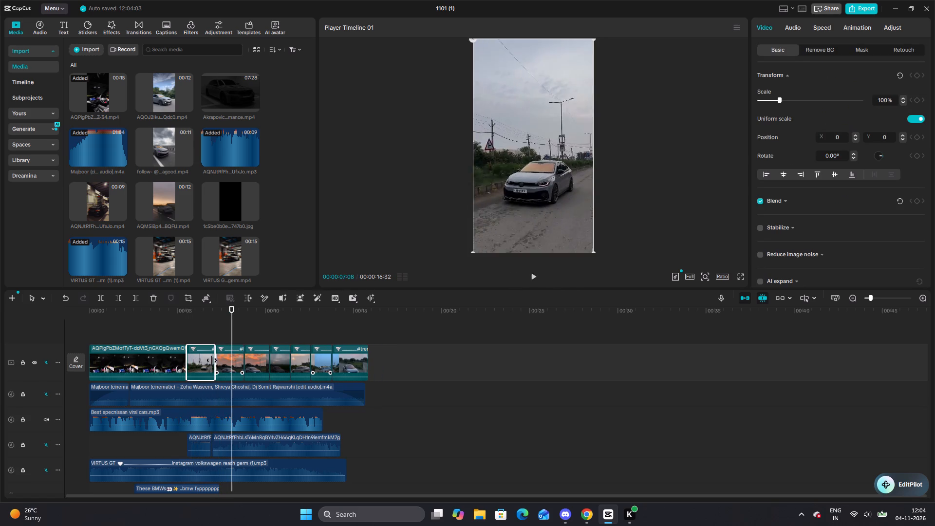
left_click_drag(212, 360, 211, 360)
double_click(179, 327)
key("space")
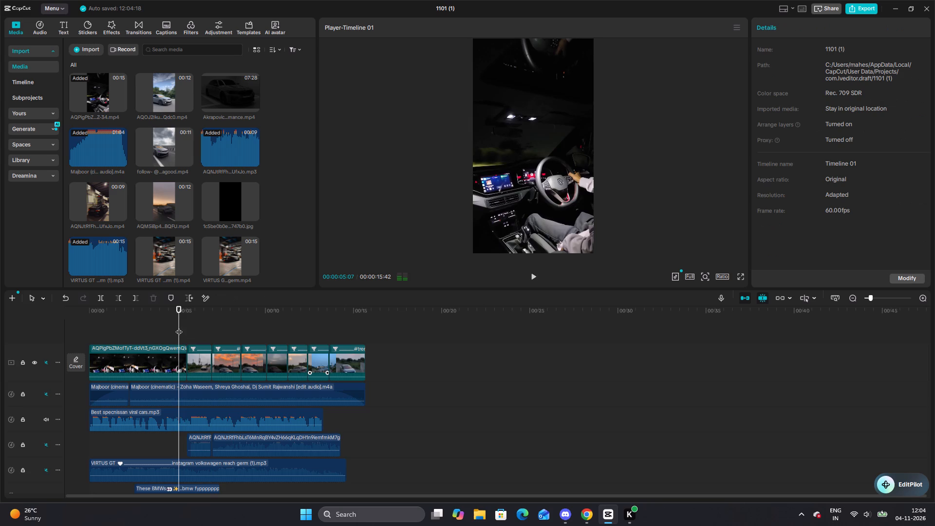
key("space")
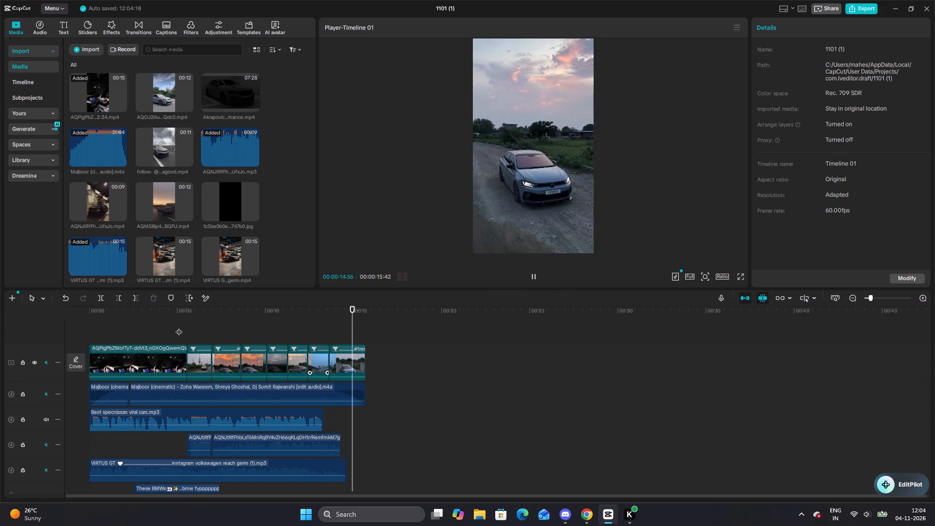
left_click(162, 321)
left_click_drag(163, 321, 105, 332)
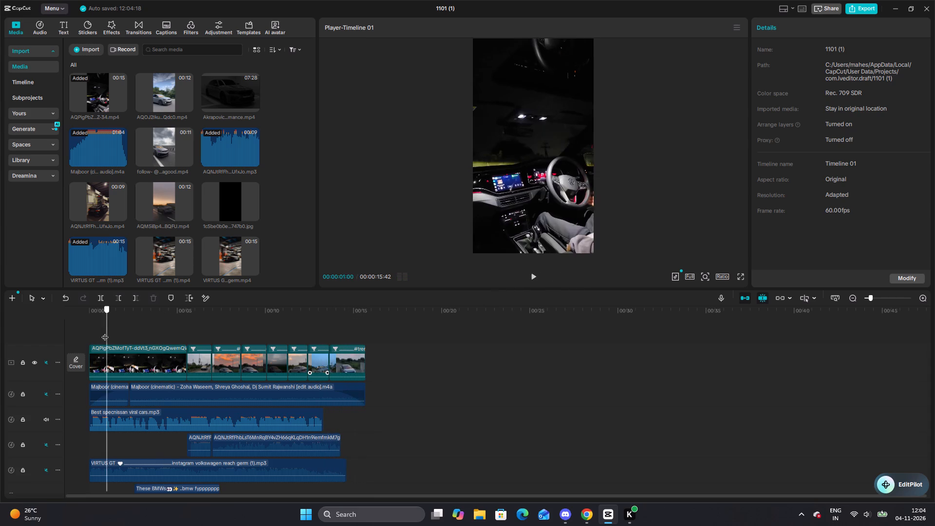
left_click_drag(105, 332, 59, 319)
key("space")
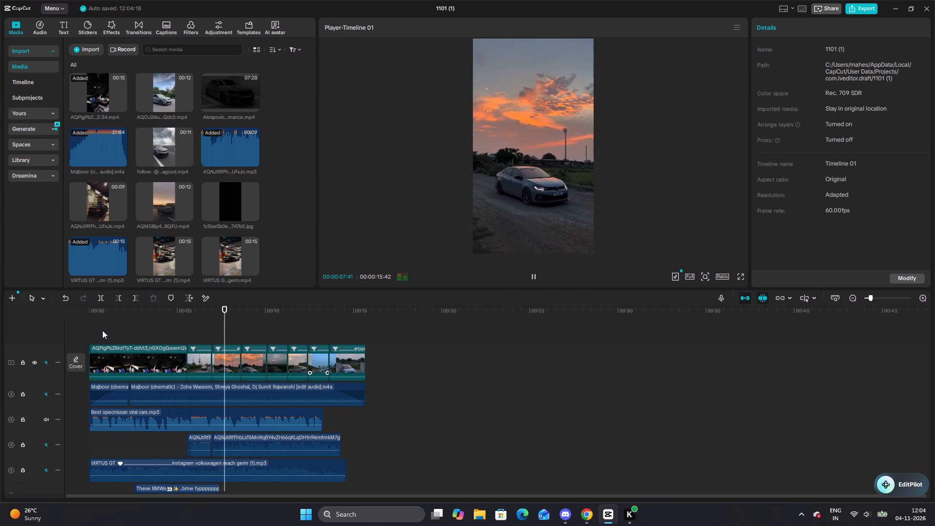
key("space")
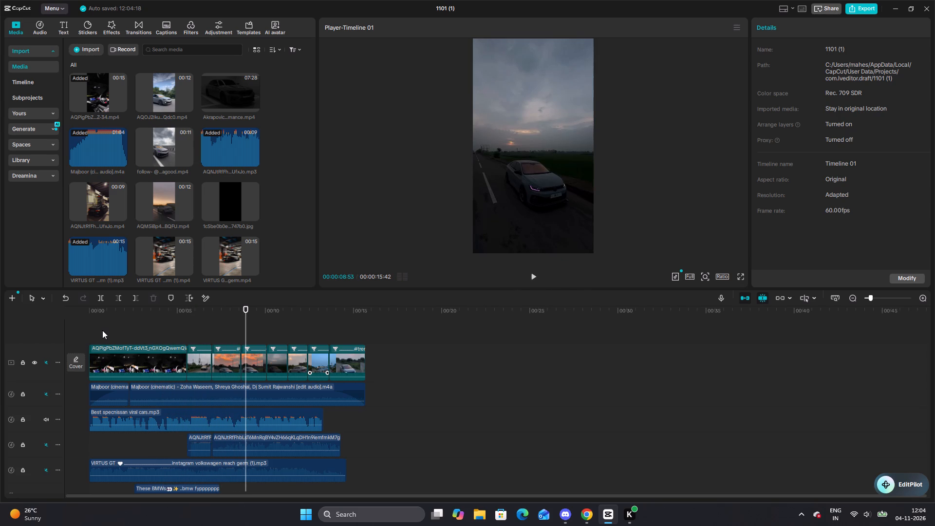
Move both AQNJt audio clips later on their track, back to back, starting at about 8.6 seconds and 10 seconds.
left_click_drag(224, 446, 229, 446)
left_click_drag(229, 446, 253, 446)
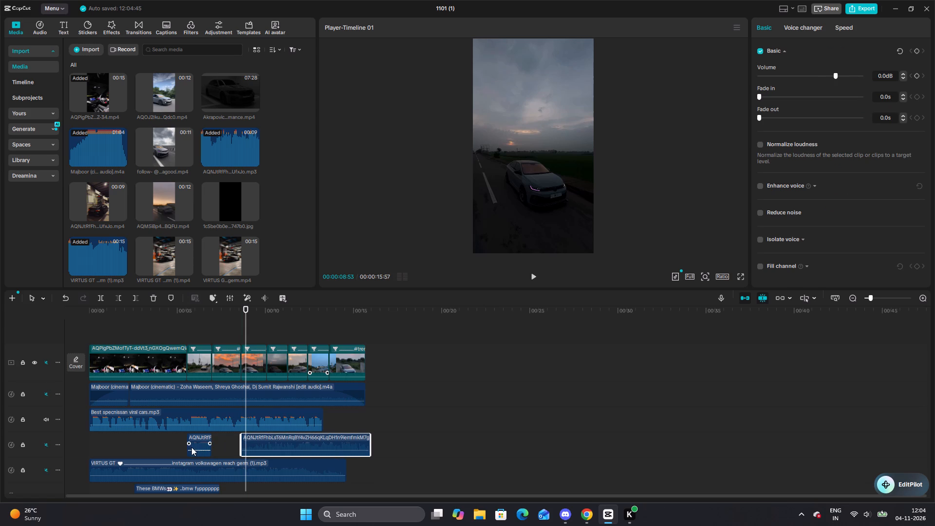
left_click_drag(192, 447, 240, 446)
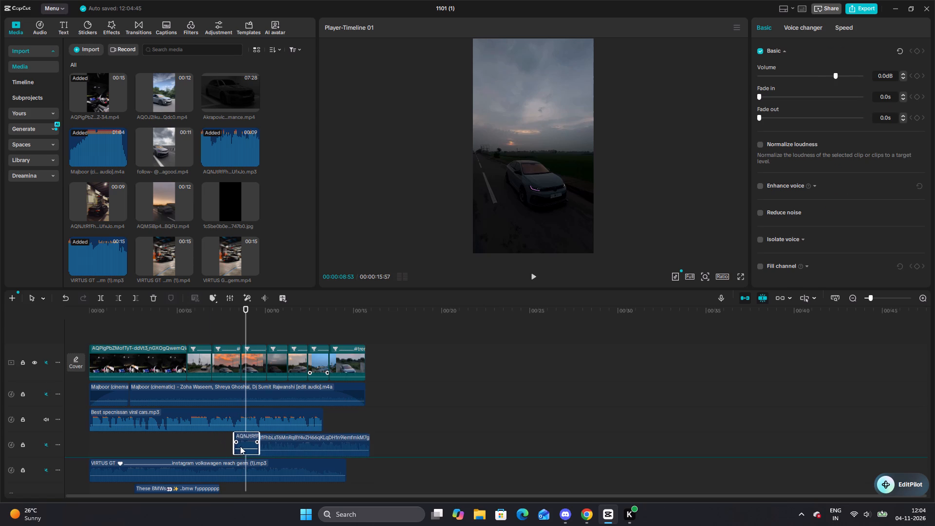
left_click_drag(240, 446, 244, 446)
left_click_drag(263, 447, 286, 445)
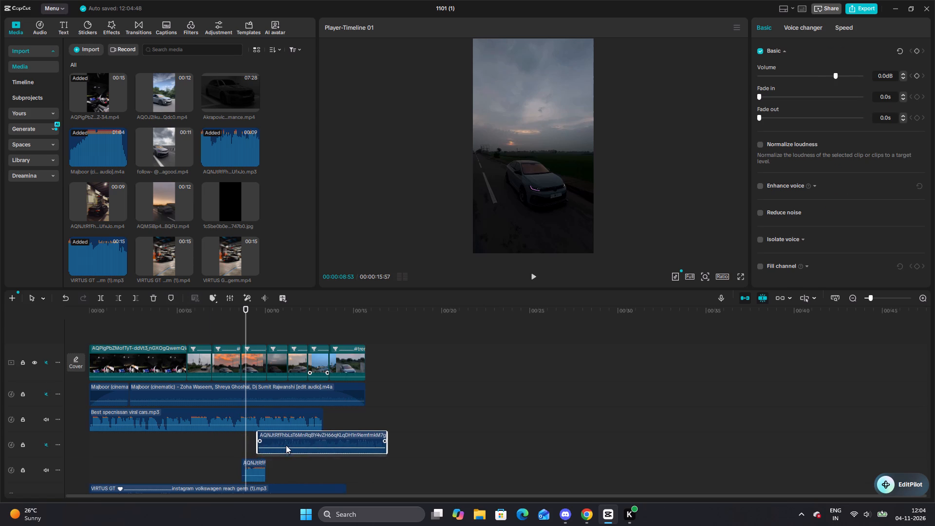
left_click_drag(286, 445, 295, 445)
left_click_drag(295, 445, 289, 445)
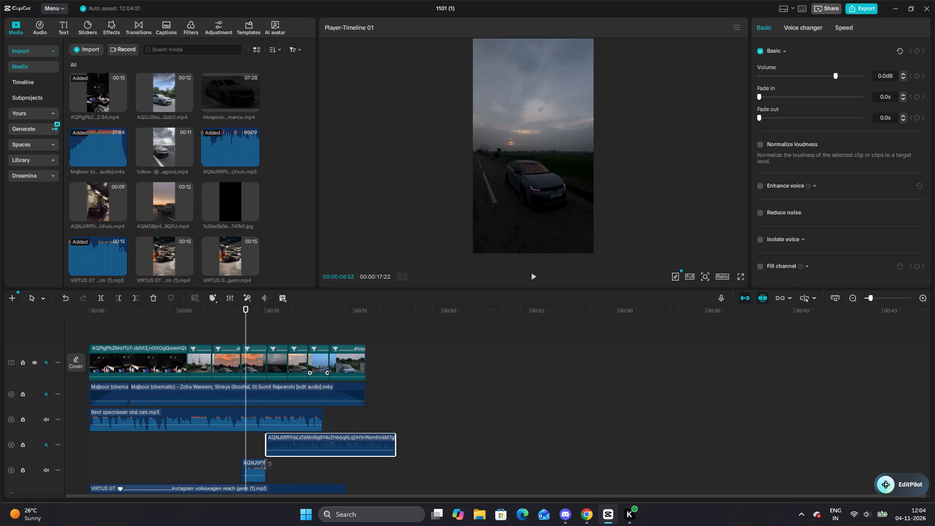
left_click_drag(255, 466, 253, 445)
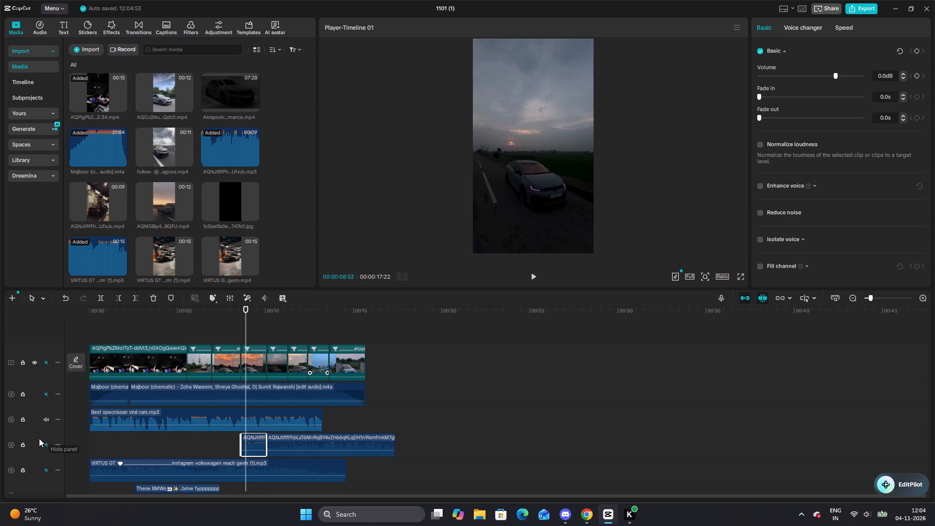
Unmute the audio track holding the two AQNJt clips.
left_click(44, 442)
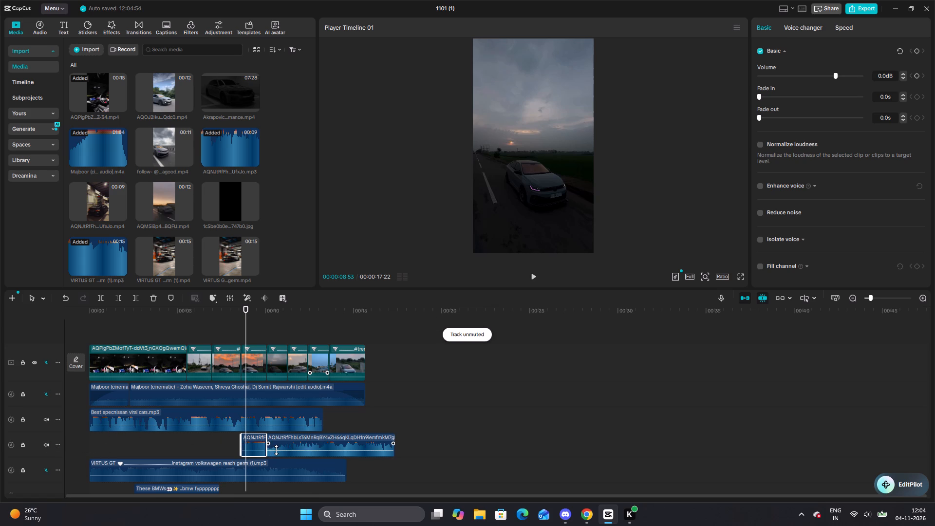
Trim the end of the second AQNJt audio clip to about 10.3 seconds on the timeline and play that section.
left_click(387, 447)
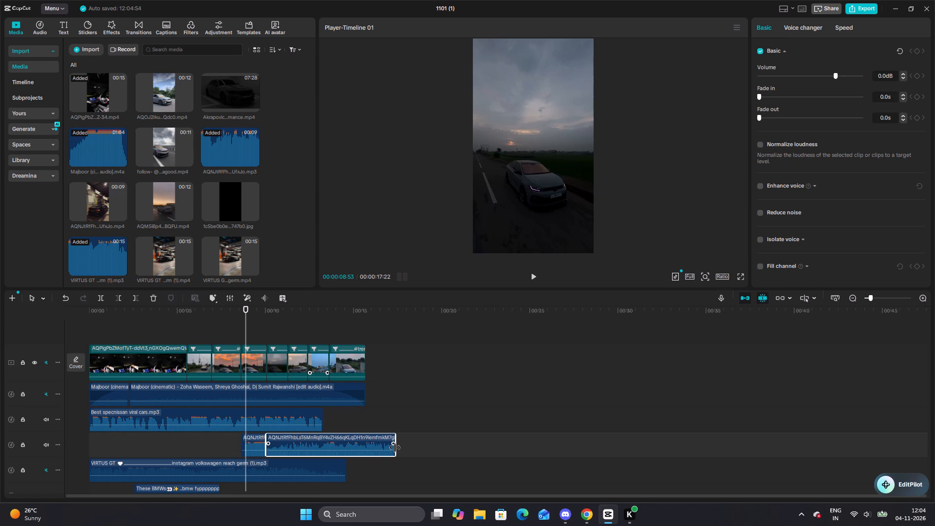
left_click_drag(395, 448, 272, 431)
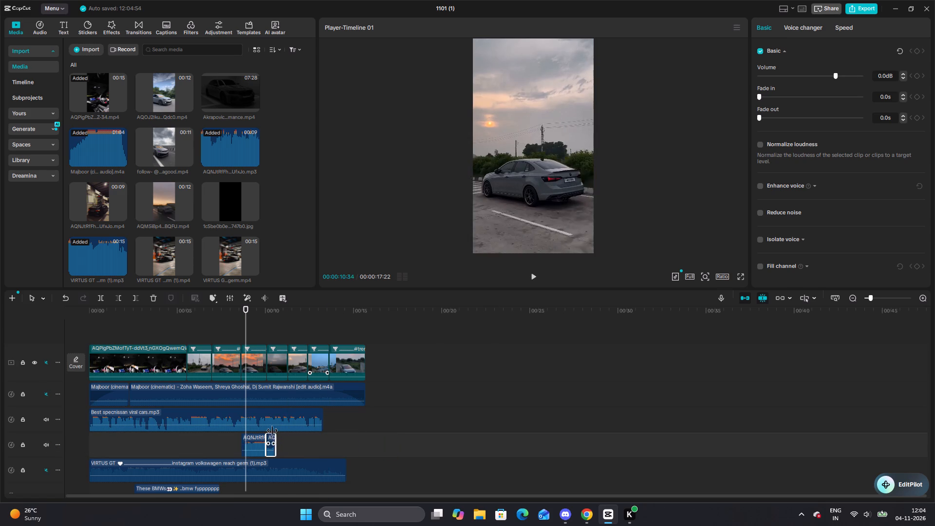
left_click_drag(272, 431, 267, 429)
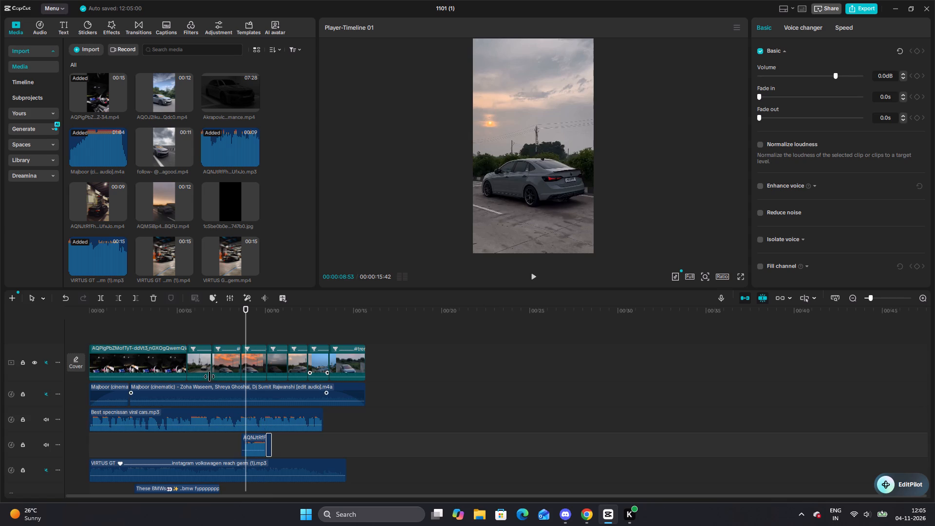
key("space")
double_click(248, 316)
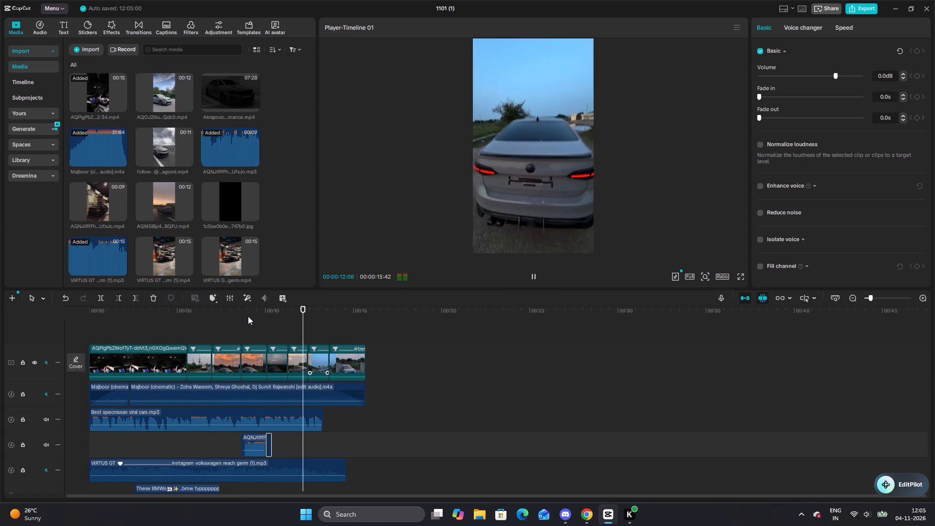
key("space")
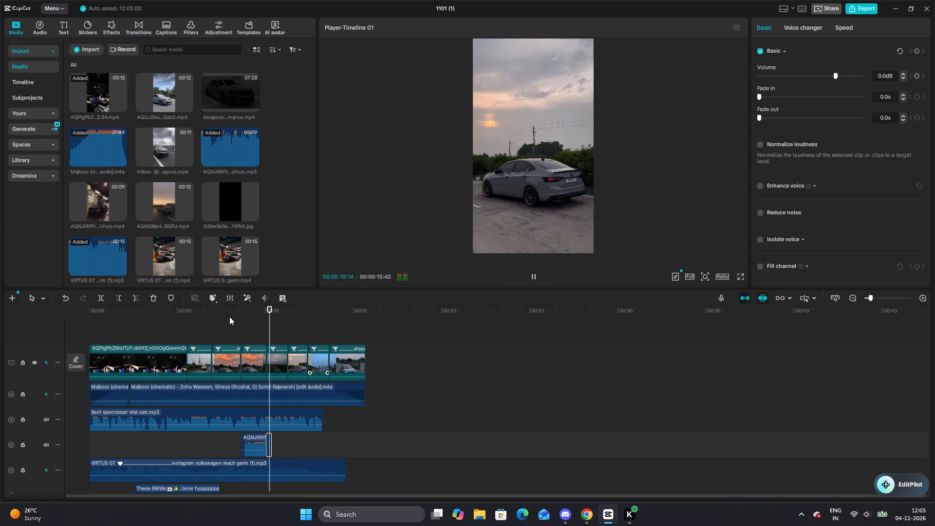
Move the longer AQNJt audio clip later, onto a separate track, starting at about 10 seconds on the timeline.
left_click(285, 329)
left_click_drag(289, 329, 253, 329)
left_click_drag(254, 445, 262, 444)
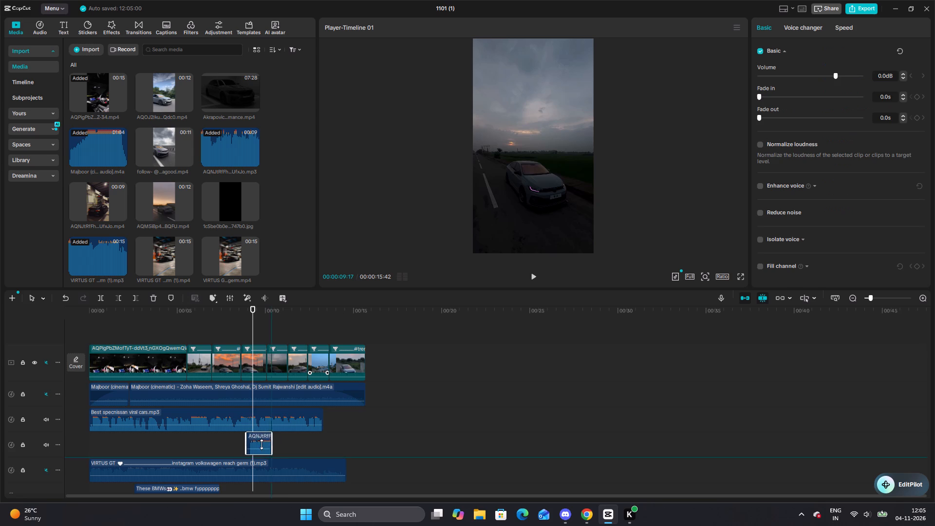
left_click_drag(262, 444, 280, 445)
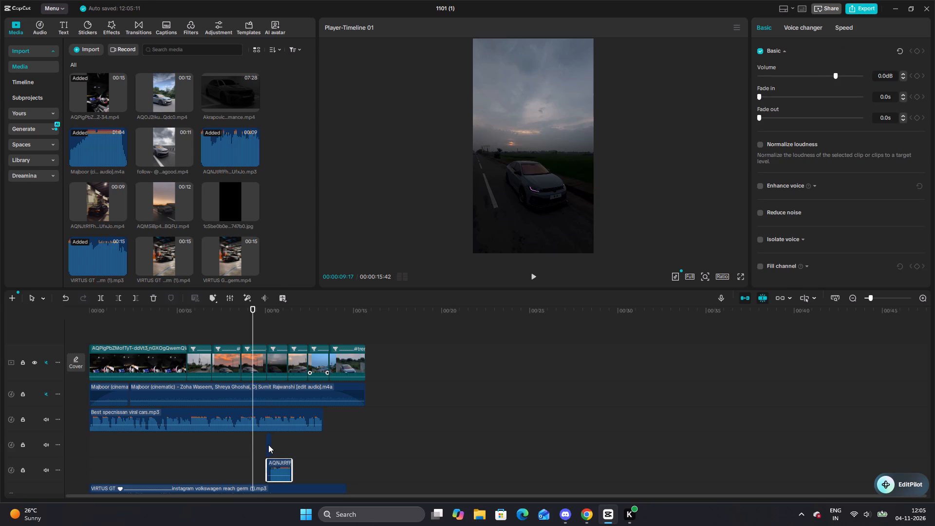
Delete the short leftover AQNJt audio clip at about 10 seconds and play the edit from the beginning.
left_click(268, 445)
key("Delete")
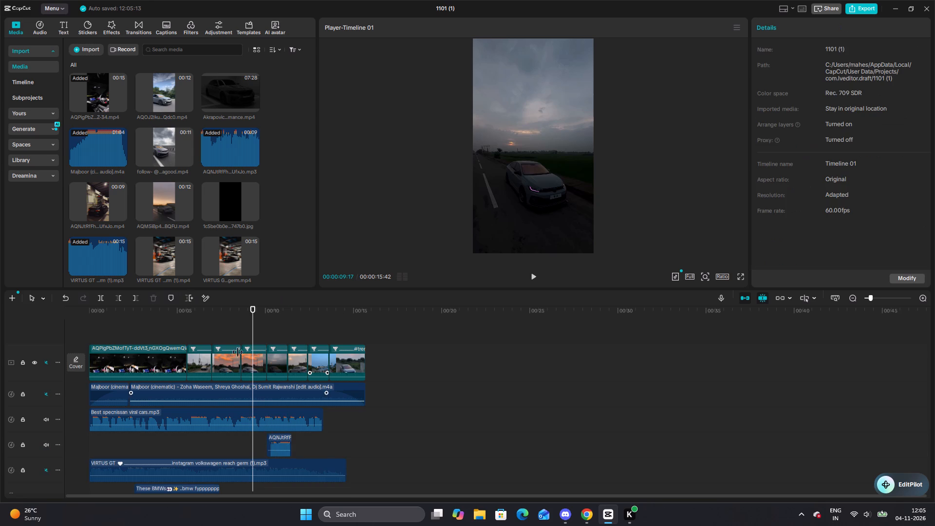
left_click_drag(254, 322, 91, 298)
key("space")
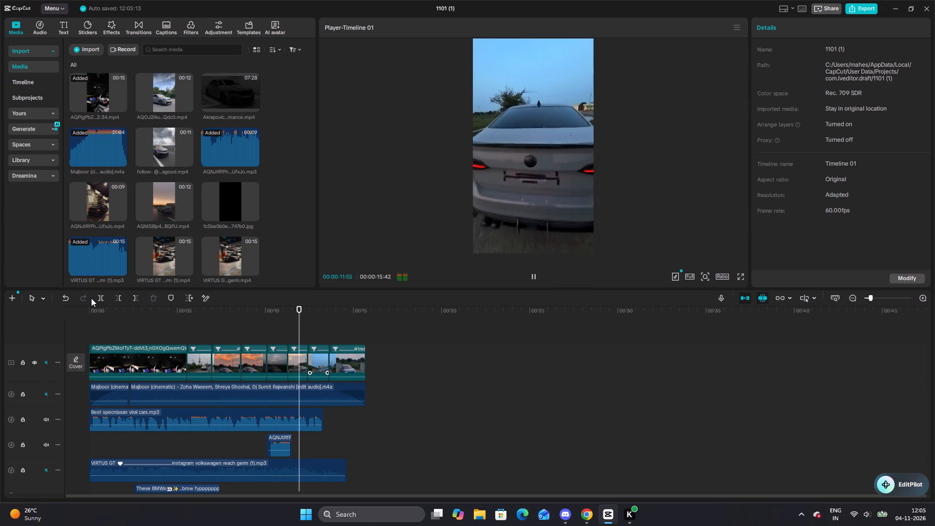
Move the remaining AQNJt audio clip earlier to start at about 8.6 seconds, at the fourth main-track clip's start, and play that section.
double_click(247, 331)
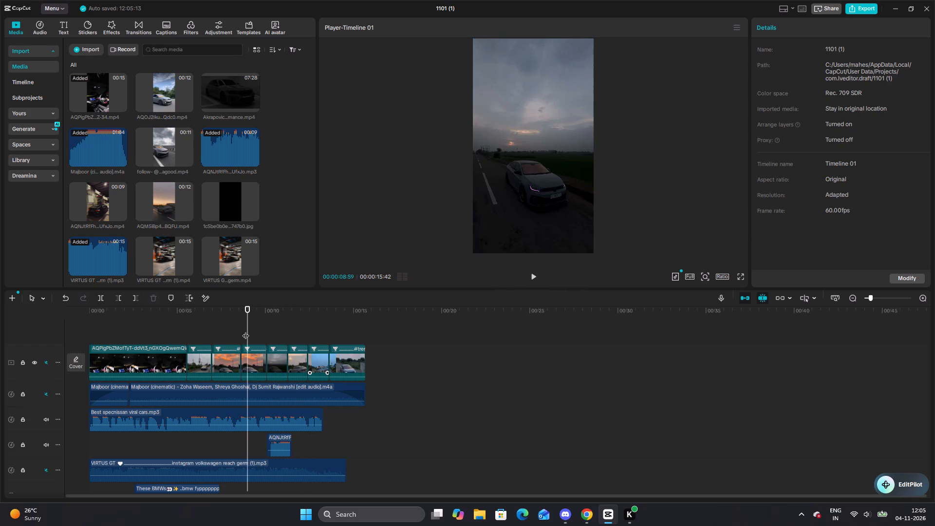
left_click(246, 331)
left_click_drag(276, 439, 261, 437)
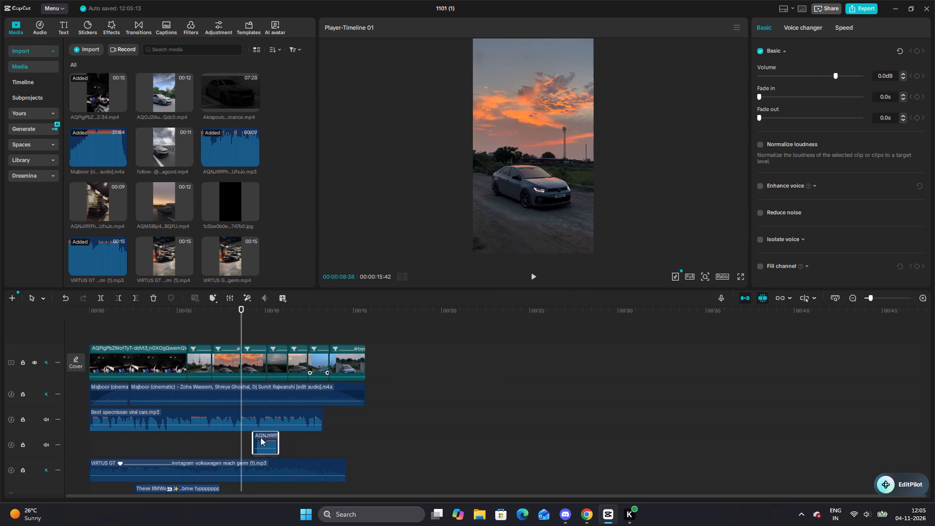
left_click_drag(261, 437, 252, 436)
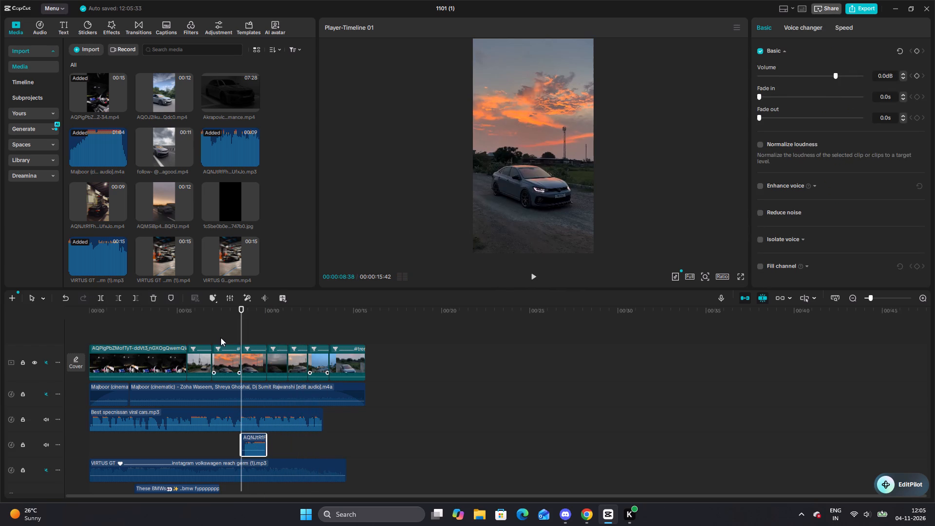
double_click(220, 332)
key("space")
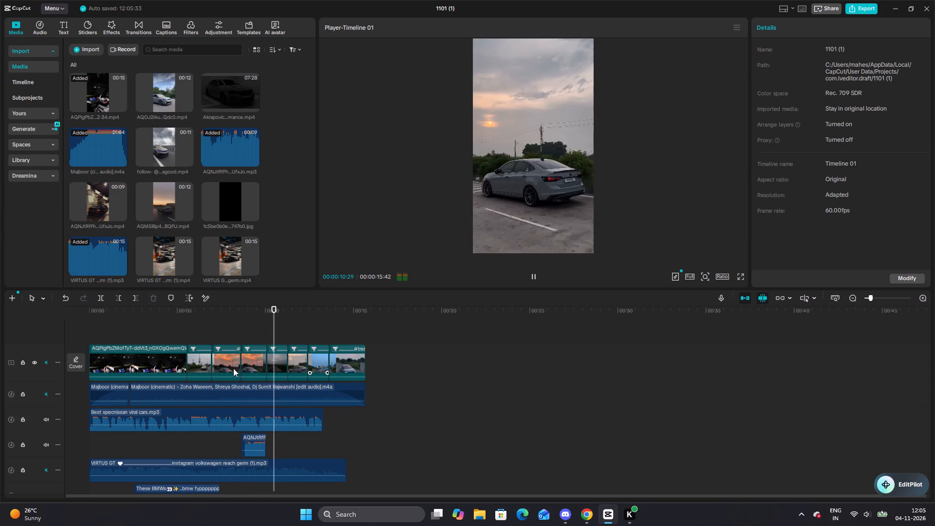
Replay the edit around the third to fifth main-track clips to check the timing of the AQNJt audio clip.
left_click(233, 328)
left_click_drag(233, 328, 215, 329)
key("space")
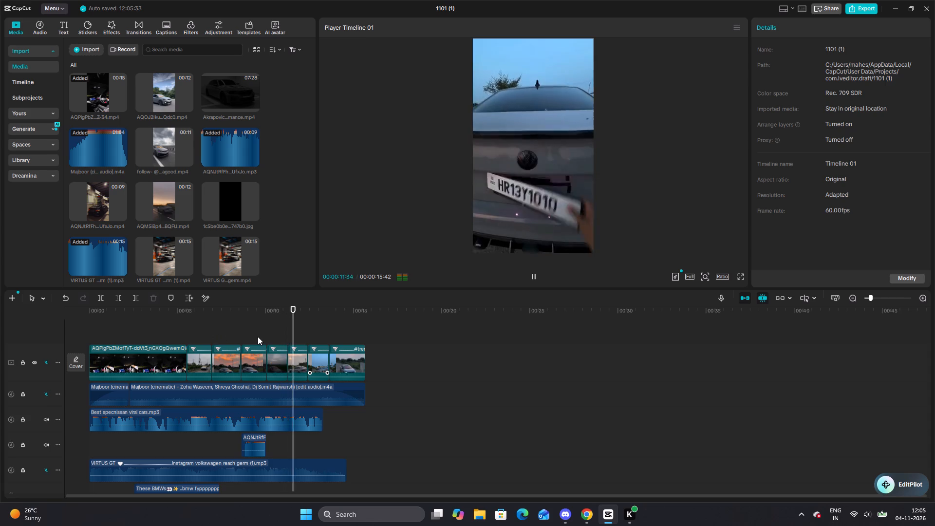
left_click(270, 325)
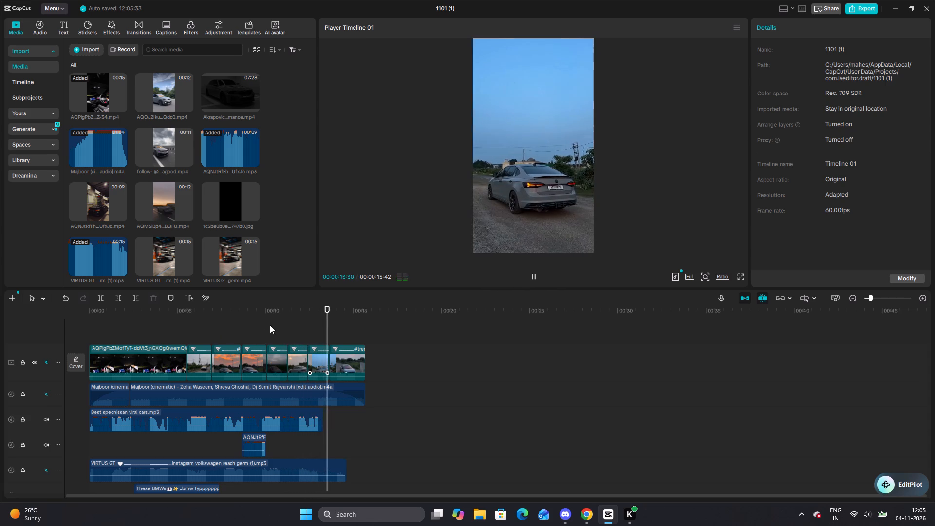
left_click_drag(270, 325, 262, 326)
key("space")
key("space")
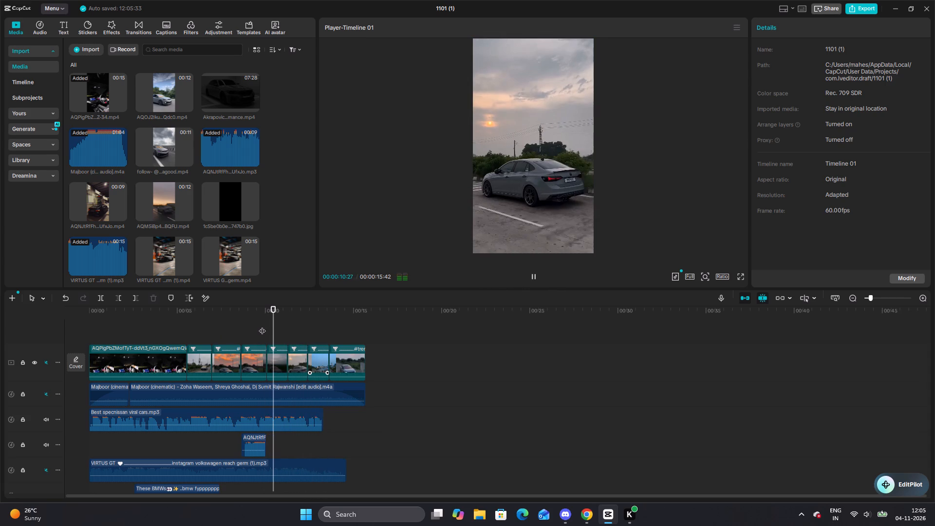
Move the AQNJt audio clip later to start at about 9.8 seconds, aligning its end with the fifth main-track clip's end.
left_click_drag(273, 328, 268, 328)
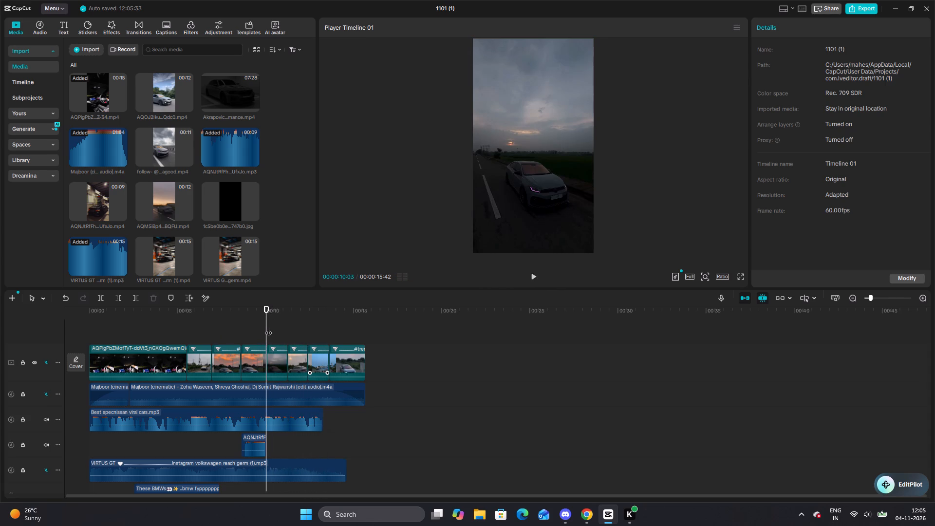
left_click_drag(255, 443, 277, 444)
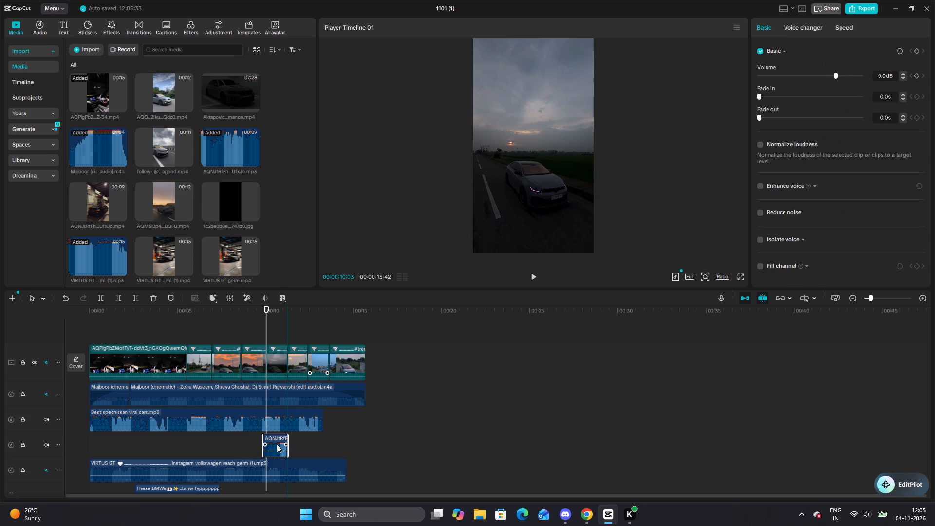
left_click_drag(277, 444, 277, 444)
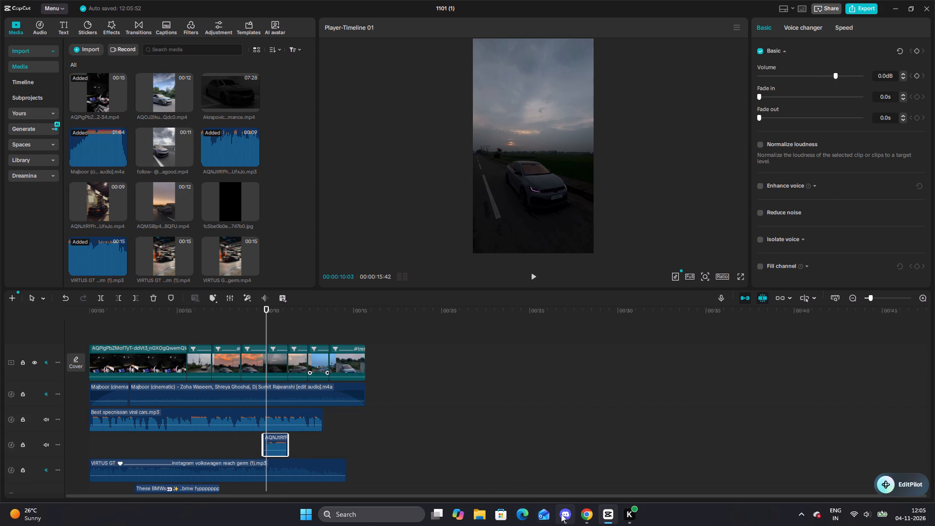
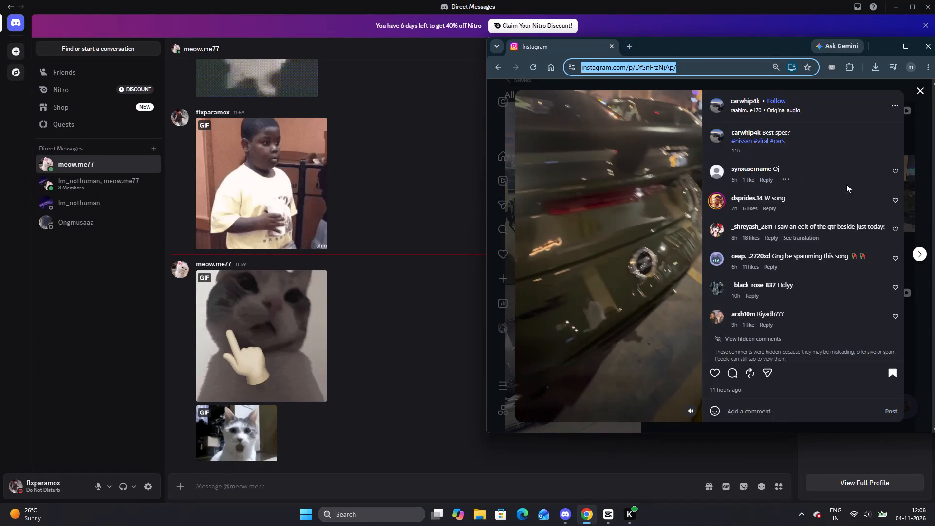
View the saved Instagram reel captioned "Can you name this color?" with the Nissan GTR hashtags.
left_click(920, 180)
left_click(844, 191)
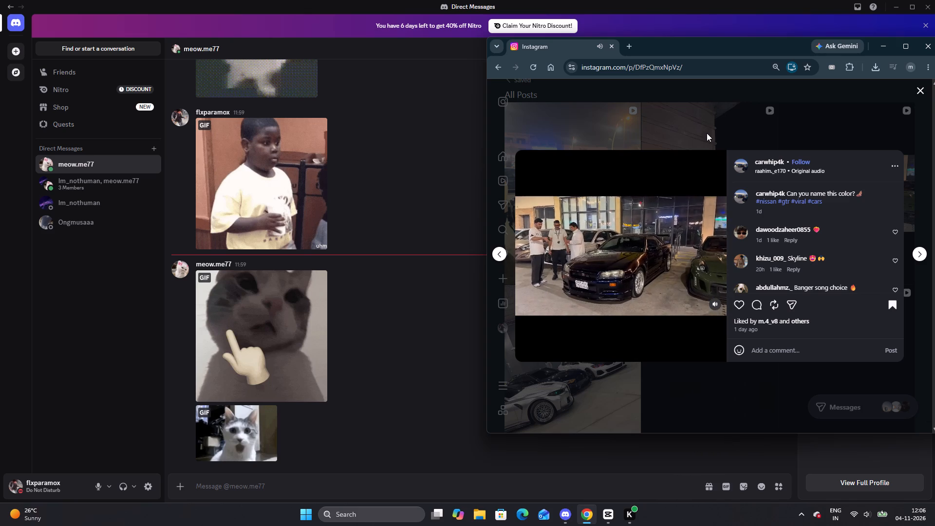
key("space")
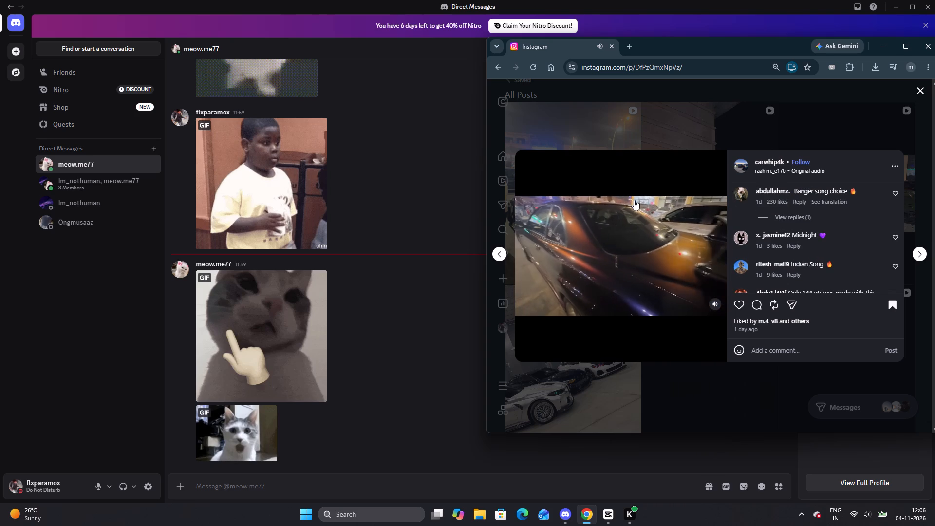
left_click(634, 200)
Switch to a new blank browser tab and close the Instagram one.
left_click(632, 50)
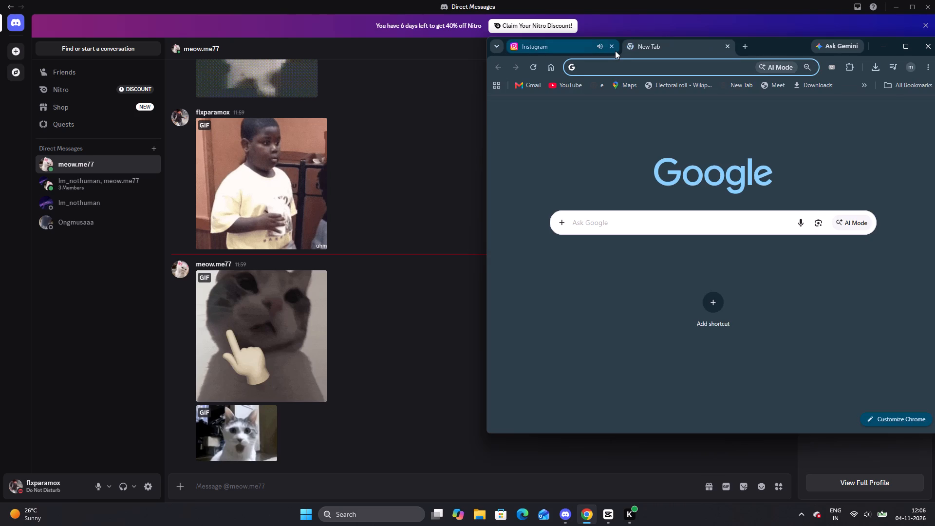
left_click(614, 48)
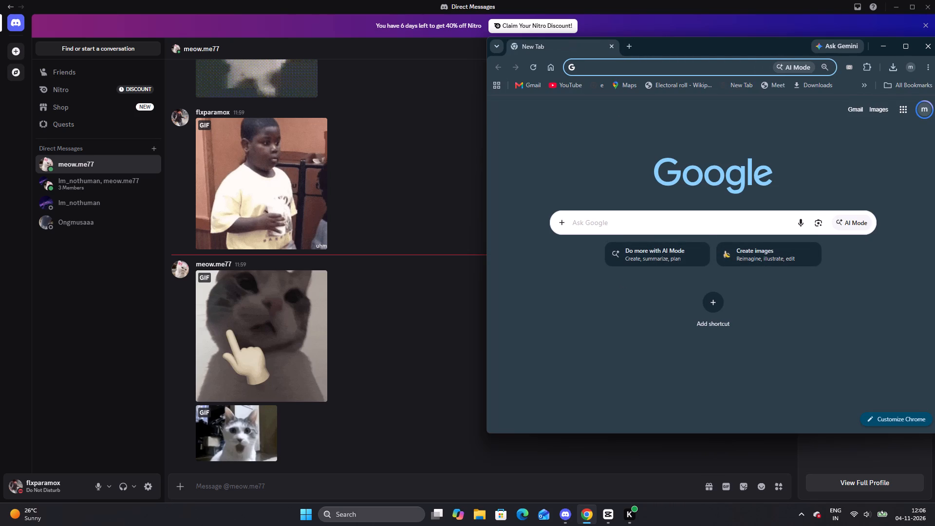
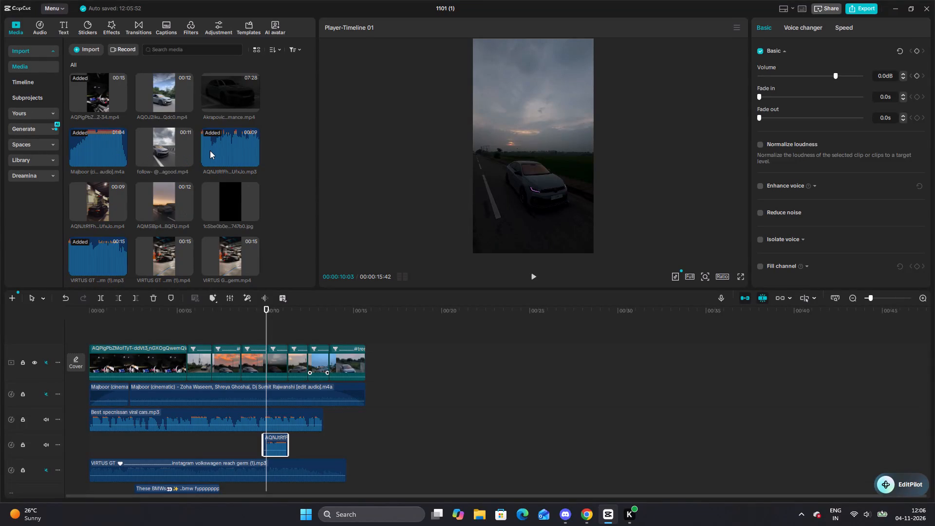
Add the AQNJt MP3 from the imported media to a new audio track, starting at about 20 seconds on the timeline.
left_click(211, 151)
left_click_drag(240, 150, 446, 318)
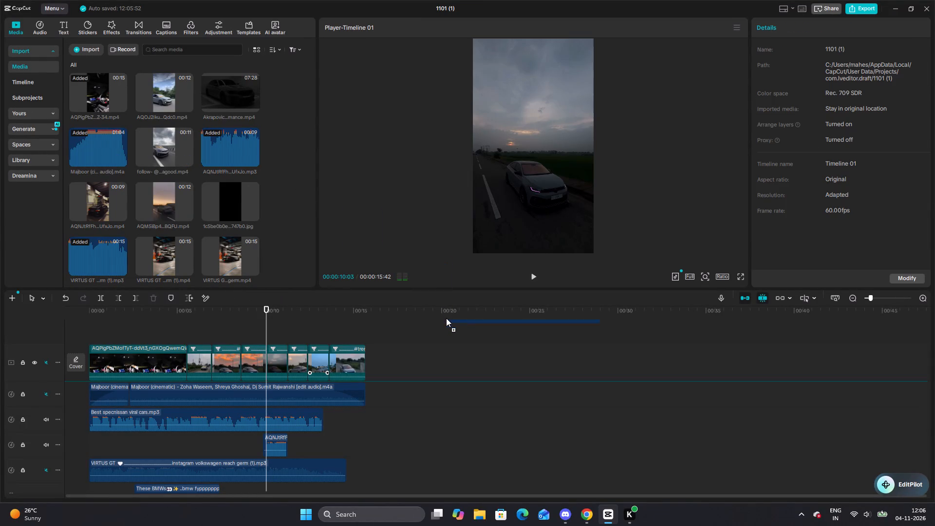
left_click_drag(446, 318, 440, 328)
Play the new AQNJt audio clip from its middle and trim its start to about 25.7 seconds on the timeline.
double_click(503, 355)
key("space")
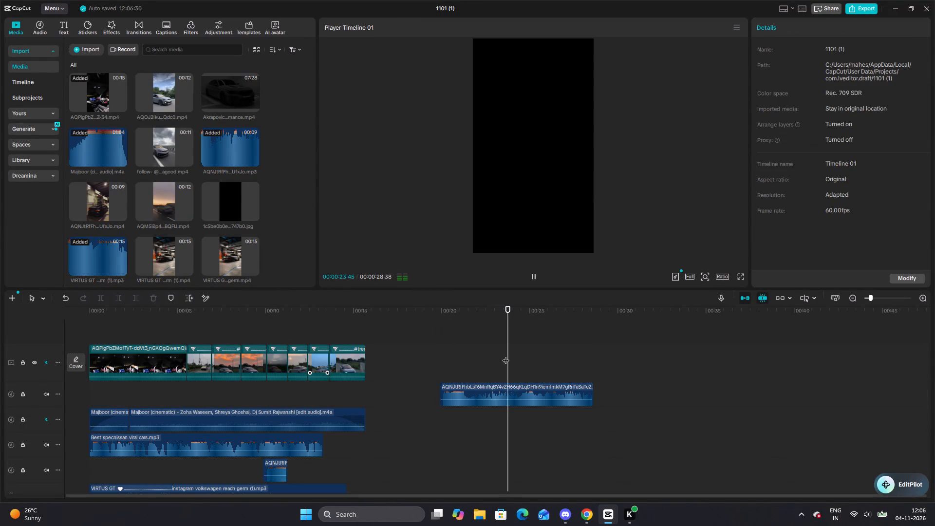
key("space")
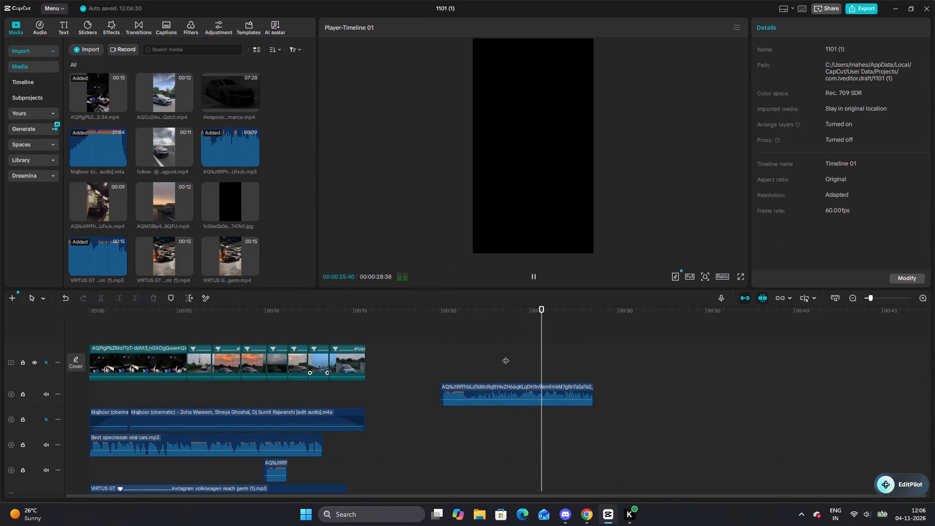
left_click(474, 394)
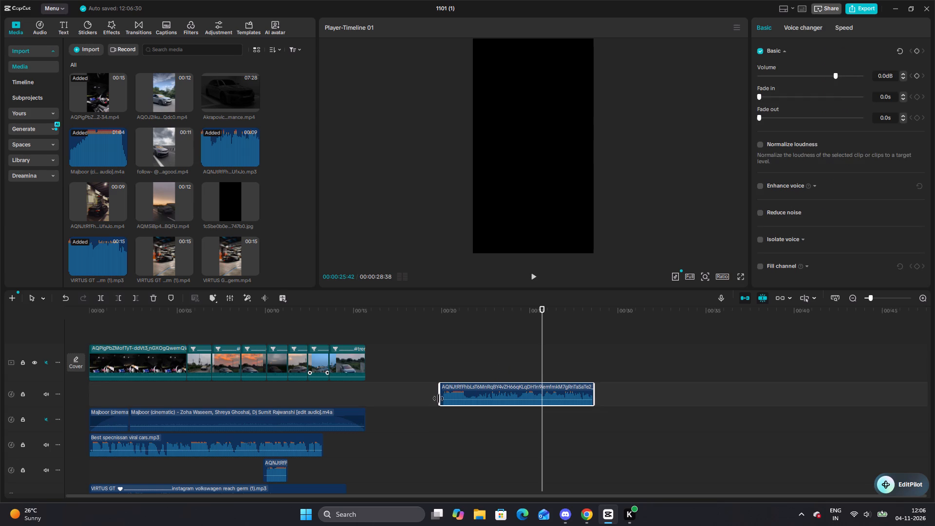
left_click_drag(438, 398, 542, 409)
Lower the volume of the trimmed AQNJt audio clip to -39.0 dB.
left_click_drag(553, 399, 559, 401)
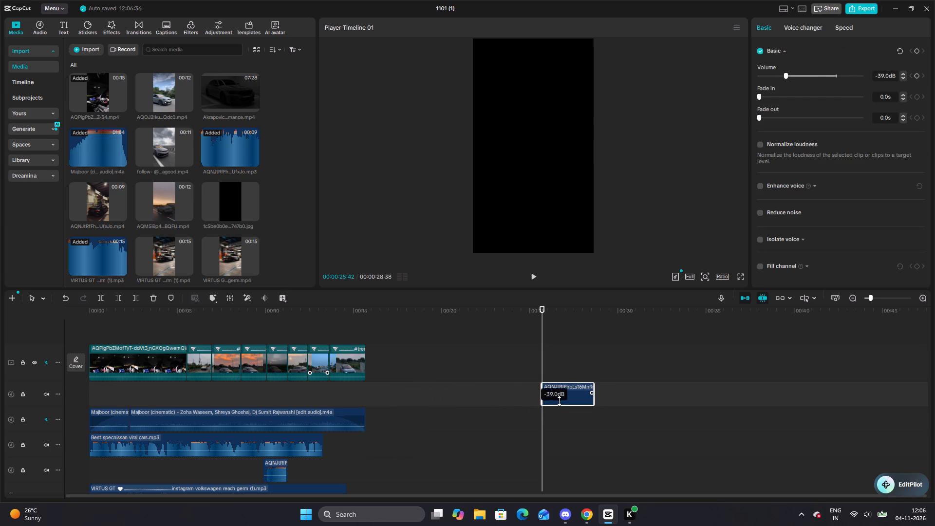
Set the volume of the AQNJt audio clip at about 26 seconds on the timeline to 0.0 dB.
left_click_drag(559, 401, 584, 396)
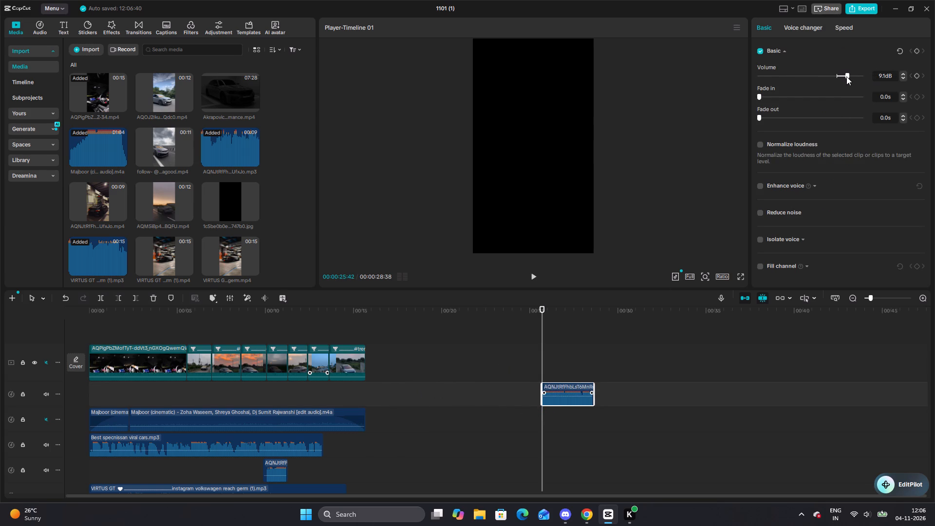
left_click_drag(846, 76, 836, 76)
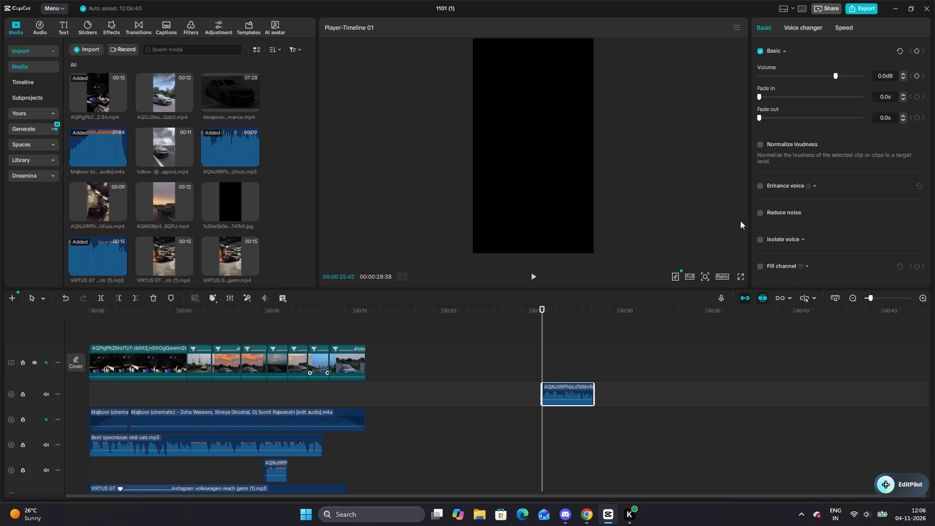
Move that AQNJt audio clip onto the other AQNJt clip's track, directly after it, starting at about 11.2 seconds.
left_click_drag(569, 390, 436, 425)
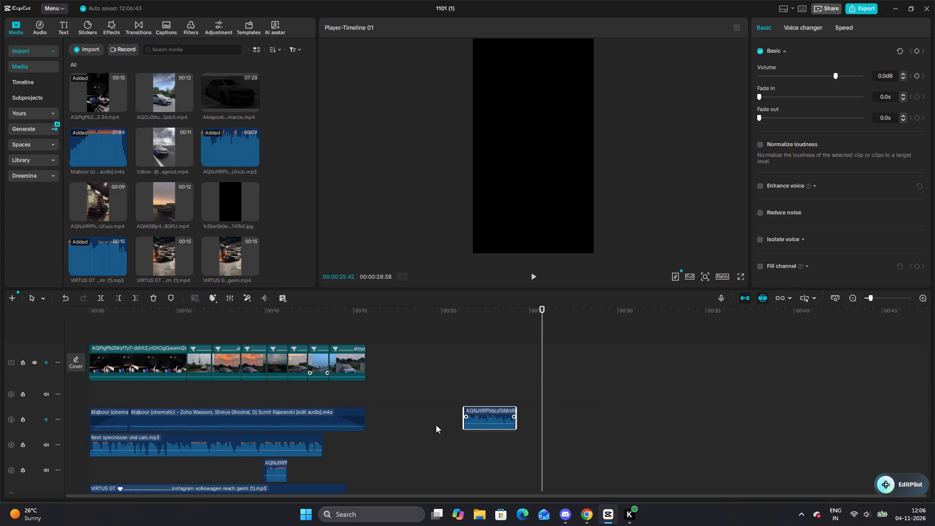
left_click_drag(436, 425, 316, 476)
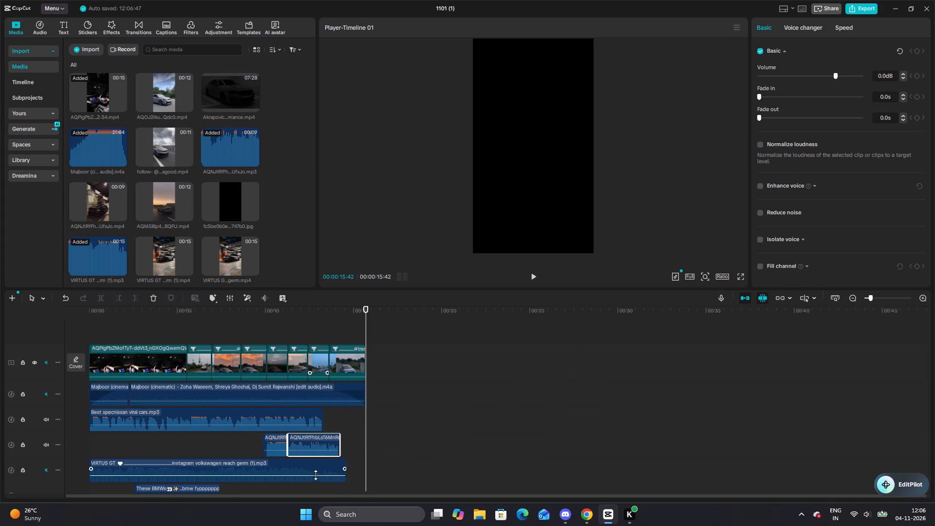
Trim the end of the moved AQNJt audio clip to about 12.4 seconds on the timeline and play from about 8 seconds.
left_click_drag(339, 444, 319, 442)
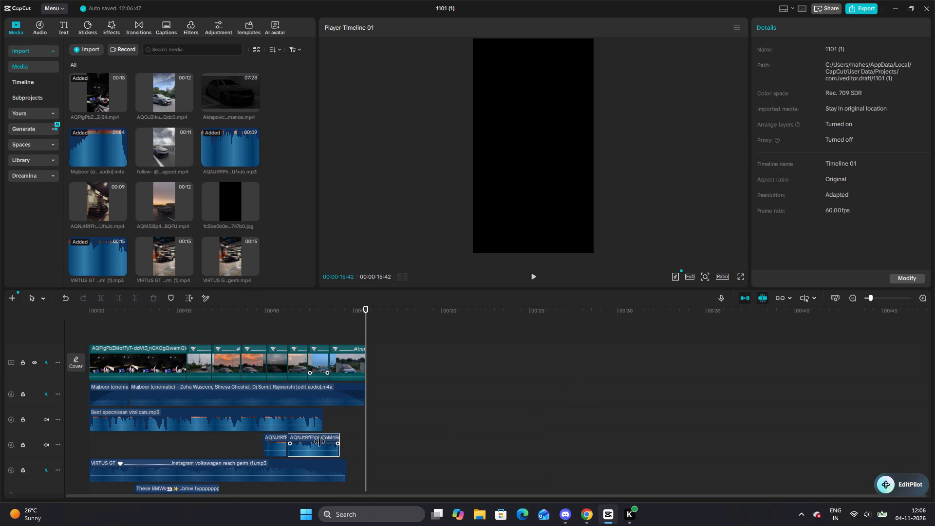
left_click_drag(319, 442, 319, 442)
left_click_drag(340, 439, 310, 437)
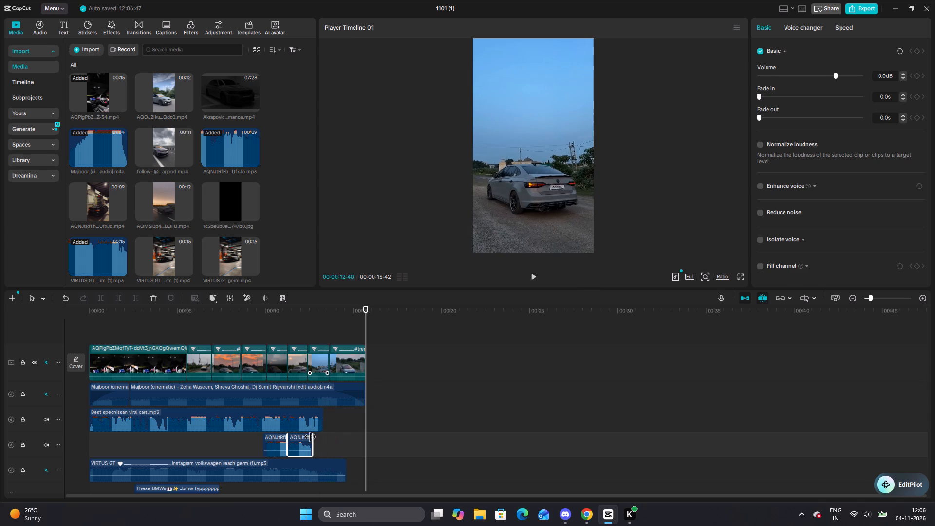
left_click_drag(310, 437, 308, 436)
left_click(260, 336)
left_click_drag(260, 336, 234, 326)
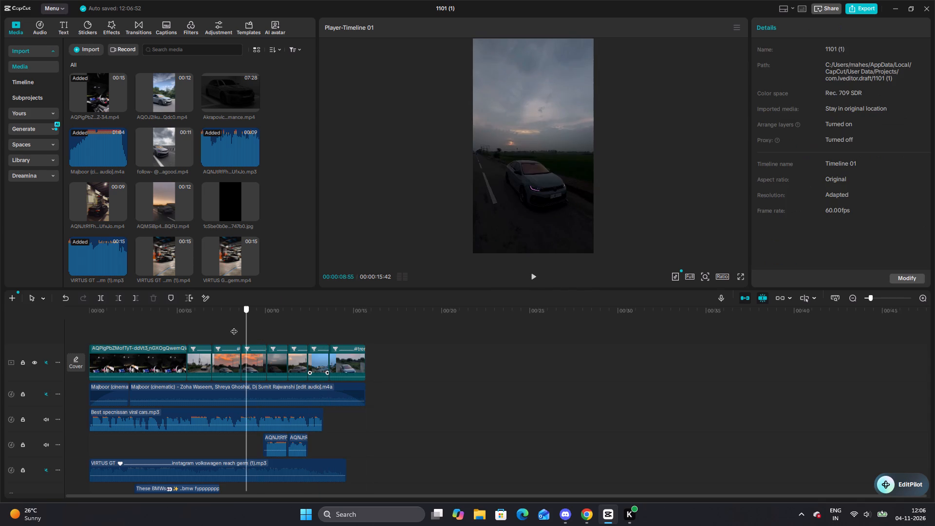
left_click_drag(234, 326, 226, 321)
key("space")
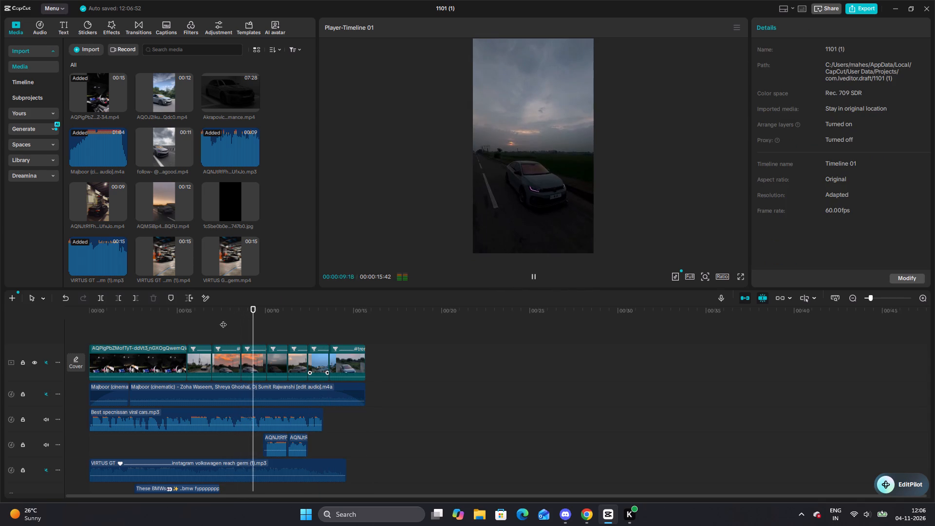
key("space")
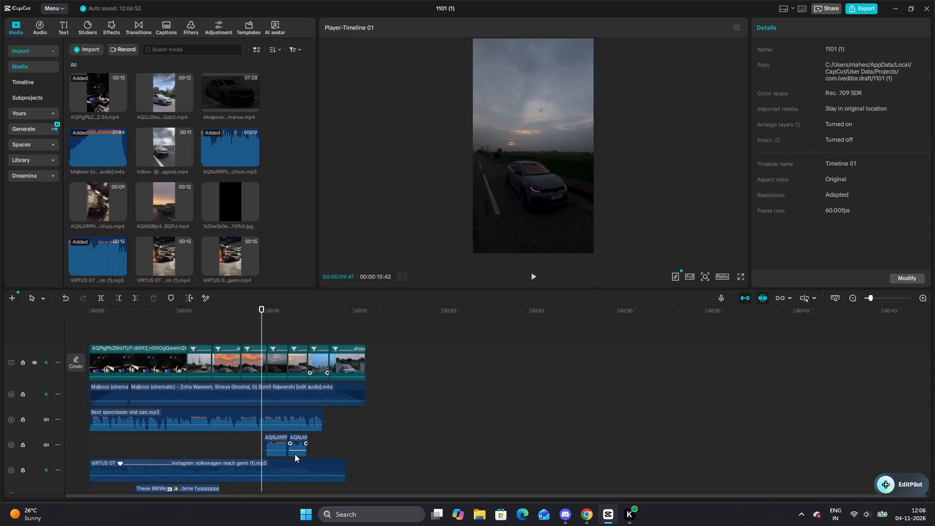
Move the trimmed AQNJt audio clip ahead of the other one, starting at about 8.6 seconds, and play that section.
left_click_drag(295, 454, 243, 450)
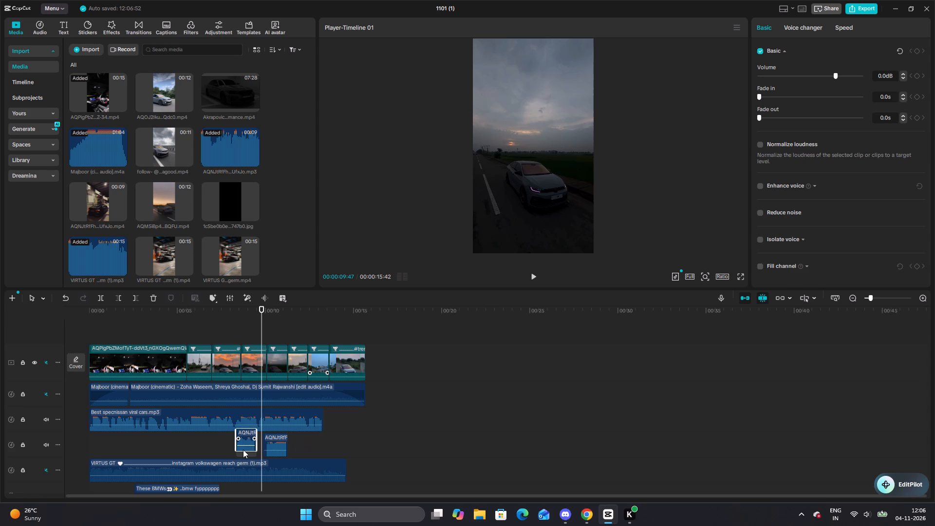
left_click_drag(243, 450, 247, 450)
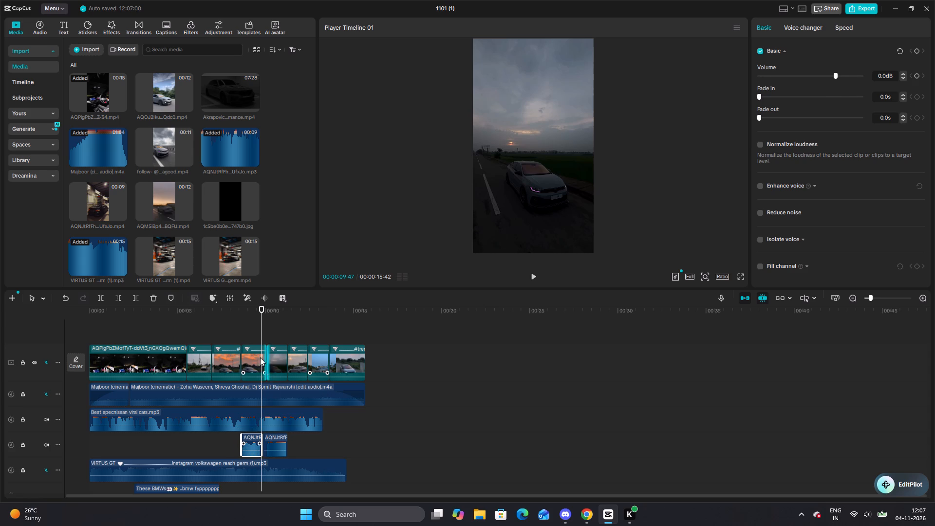
left_click(245, 330)
left_click_drag(245, 330, 208, 325)
key("space")
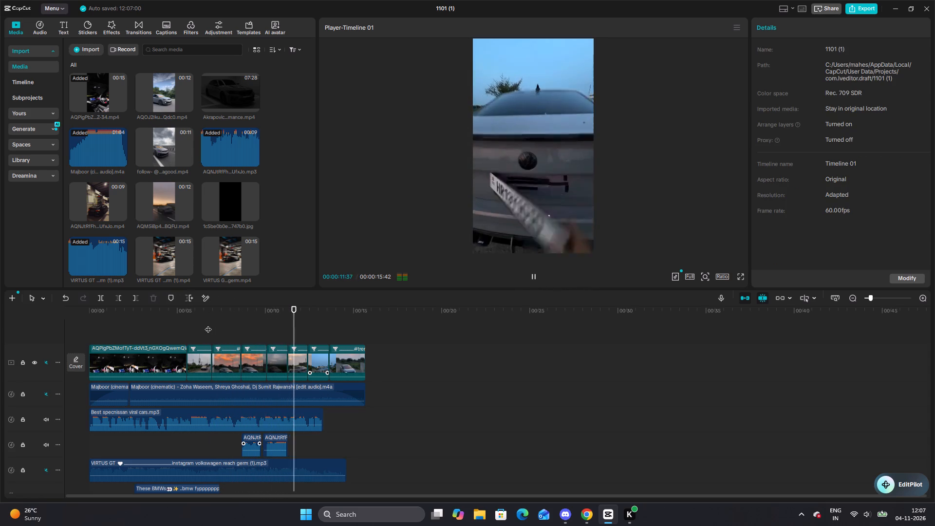
Extend the second AQNJt clip's end and trim its start, repositioned to span about 10 to 11.6 seconds, and play that section.
left_click(274, 442)
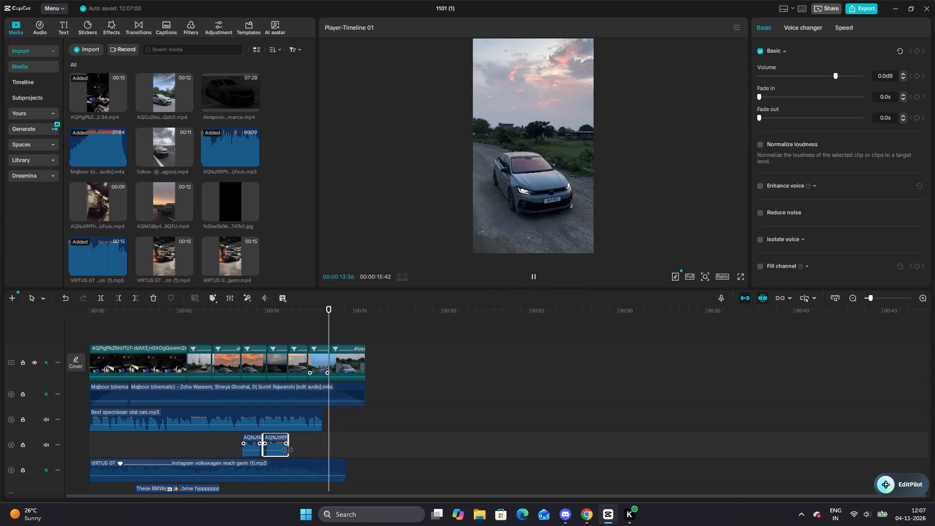
left_click_drag(288, 450, 293, 451)
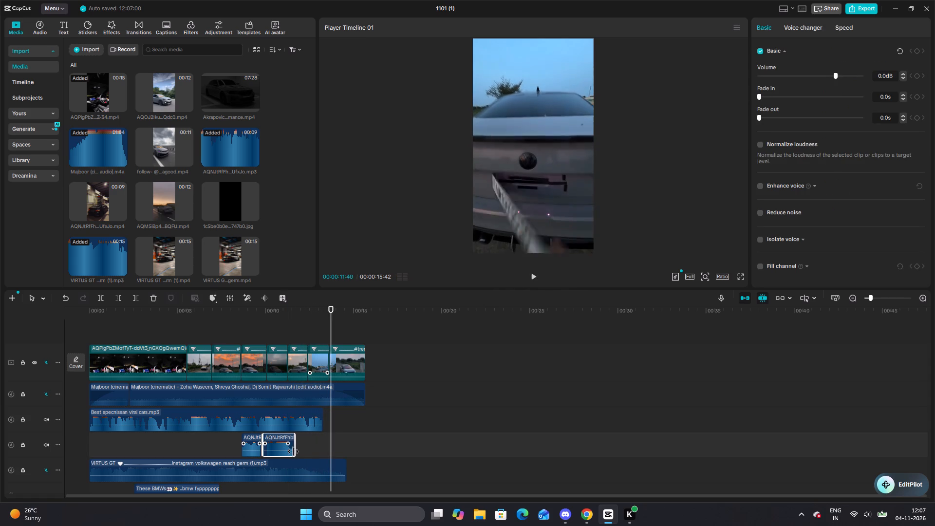
left_click_drag(293, 451, 299, 451)
left_click_drag(262, 450, 274, 451)
left_click_drag(282, 436, 275, 436)
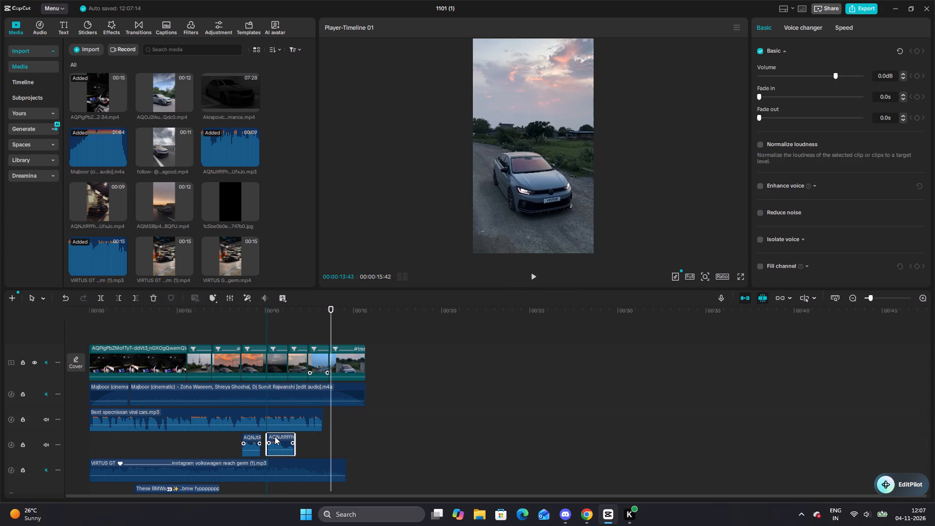
left_click_drag(275, 436, 274, 437)
left_click(240, 321)
left_click_drag(239, 323, 222, 323)
key("space")
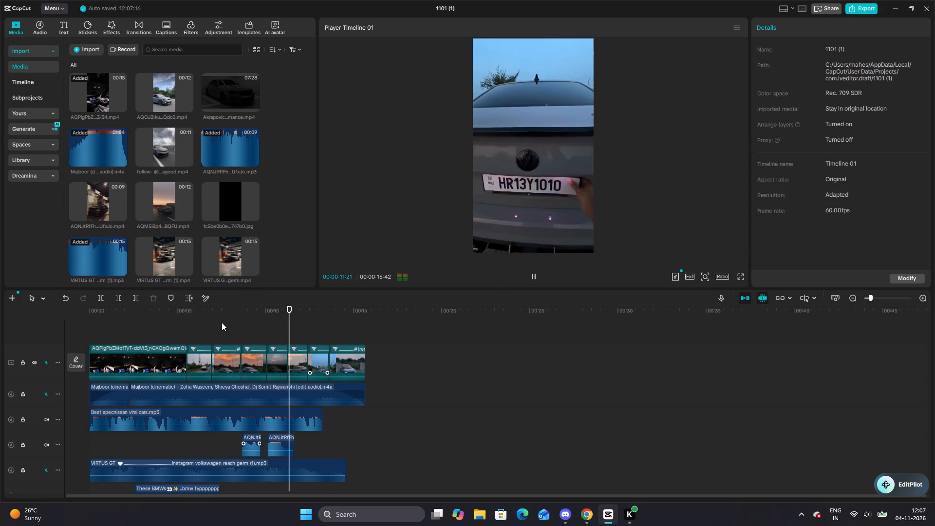
Trim a little more off the second AQNJt clip's start and move it back to begin at about 10 seconds.
left_click(274, 437)
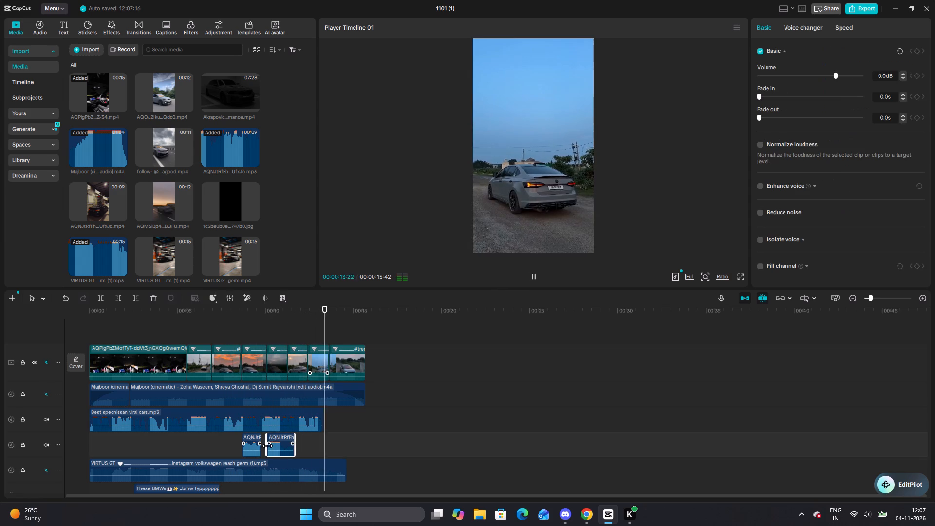
left_click_drag(266, 447, 271, 448)
left_click(271, 448)
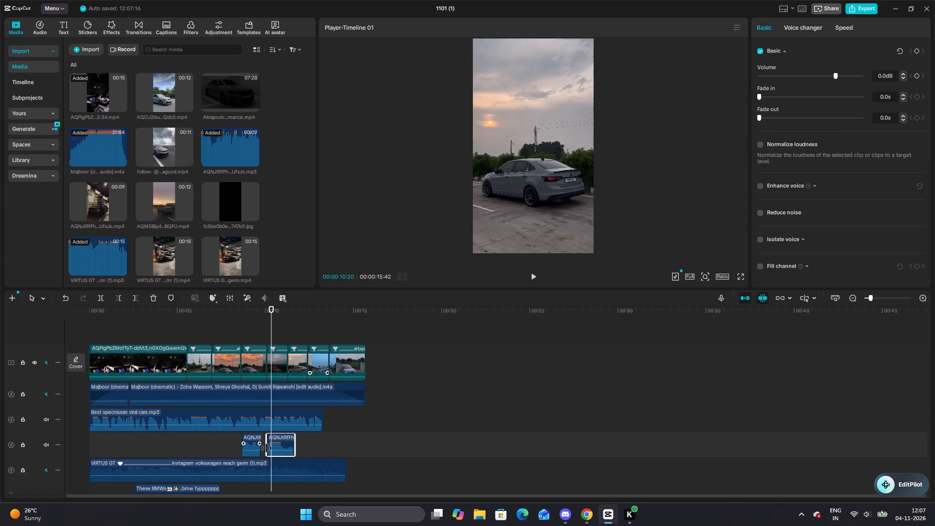
left_click_drag(266, 448, 272, 449)
left_click_drag(283, 438, 277, 438)
left_click_drag(277, 438, 276, 438)
left_click(293, 444)
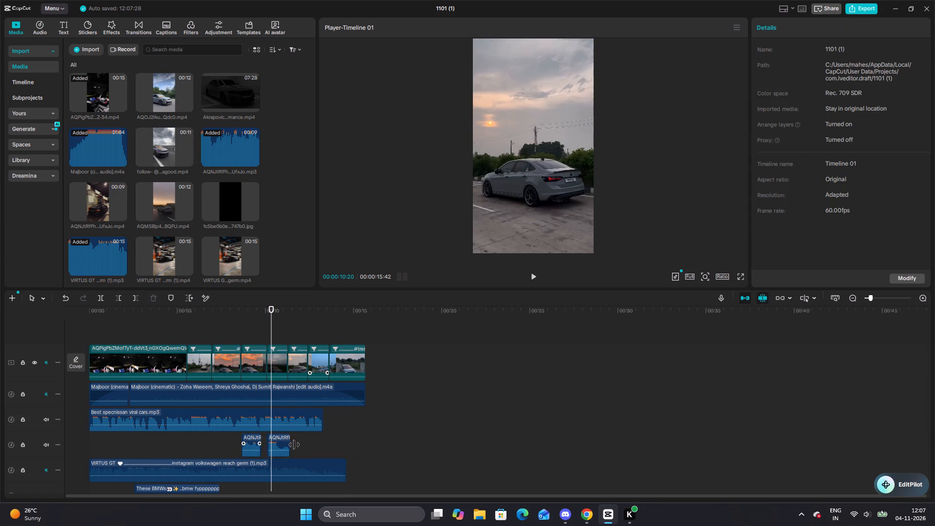
Extend the first AQNJt clip's end to meet the second one at about 10 seconds, and play the edit.
left_click(254, 443)
left_click(262, 448)
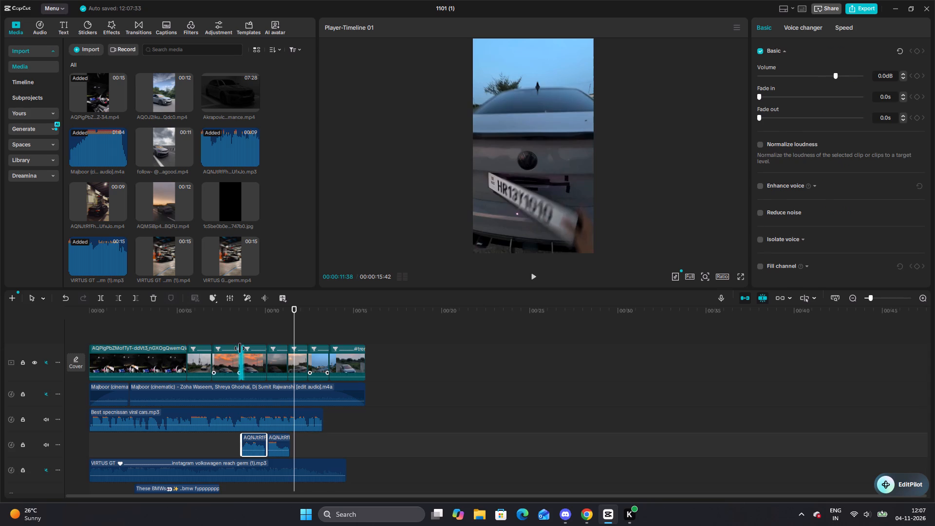
left_click(234, 335)
key("space")
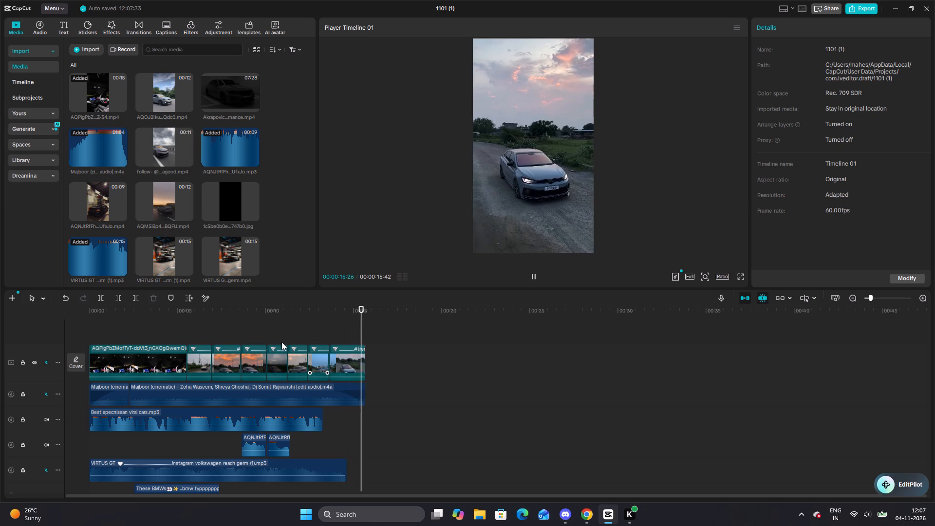
left_click(265, 332)
left_click_drag(265, 331, 70, 329)
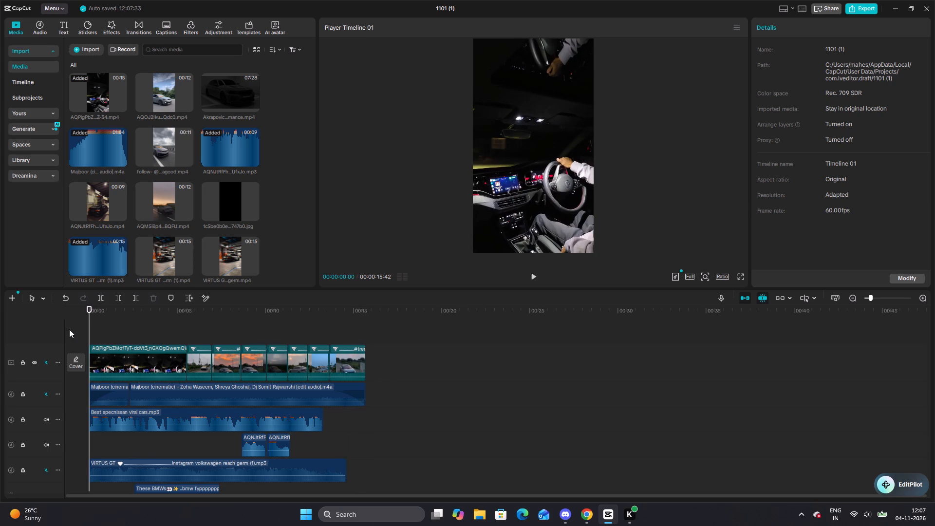
key("space")
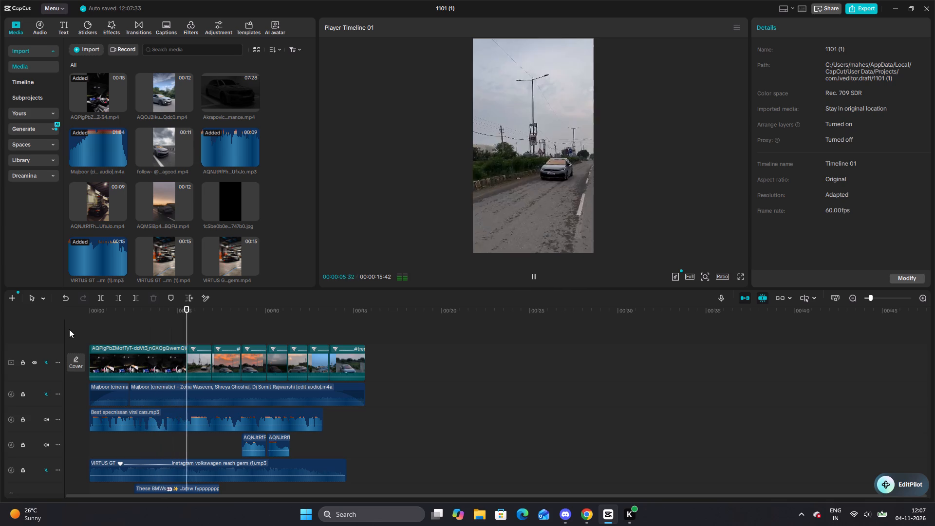
key("space")
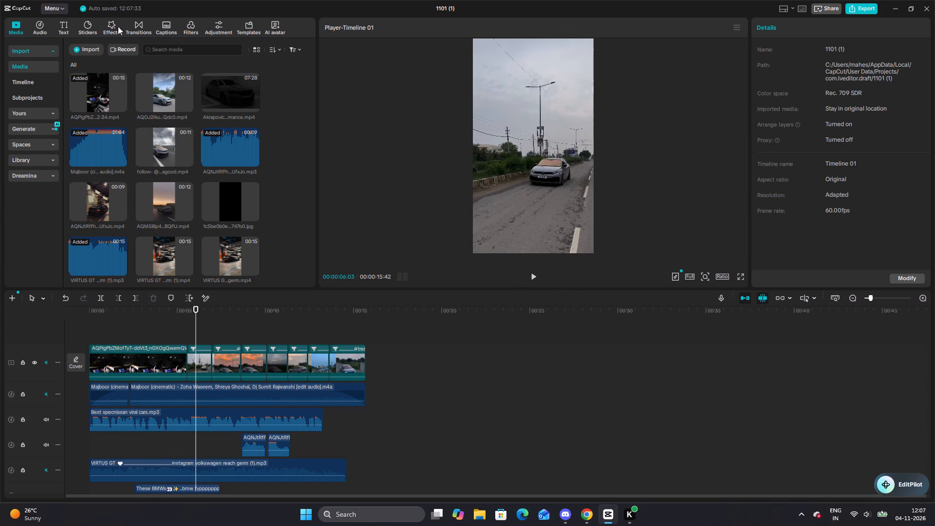
Add the favourite Vibration Amped transition between the night-driving clip and the second clip, accepting duplicate frames, and play the edit.
left_click(133, 26)
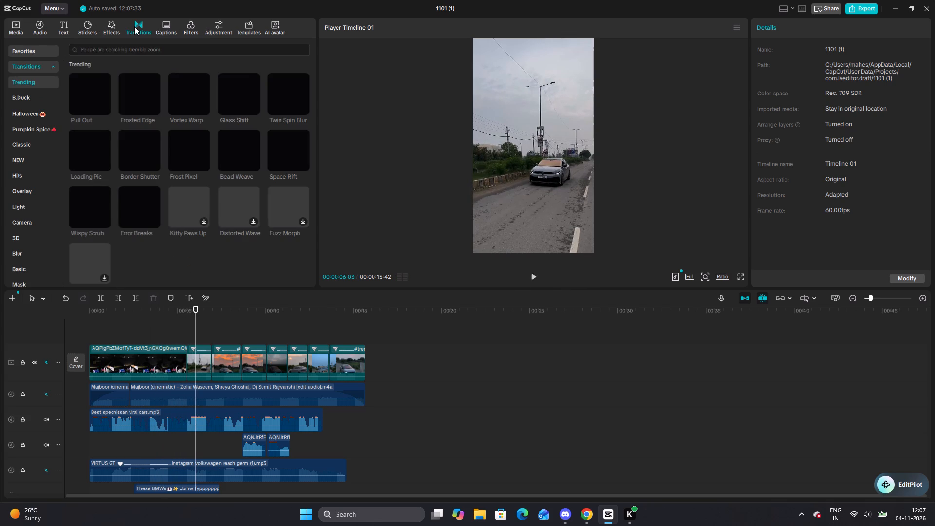
left_click(37, 54)
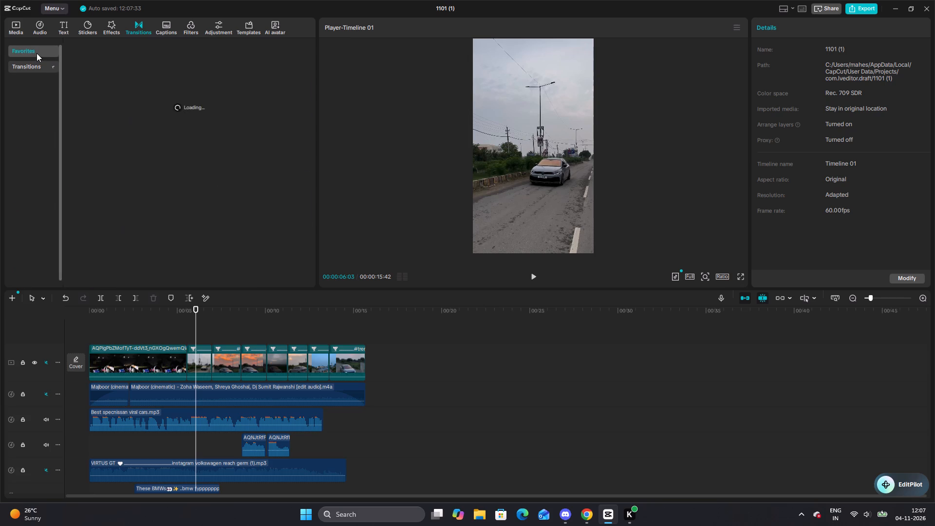
left_click(87, 71)
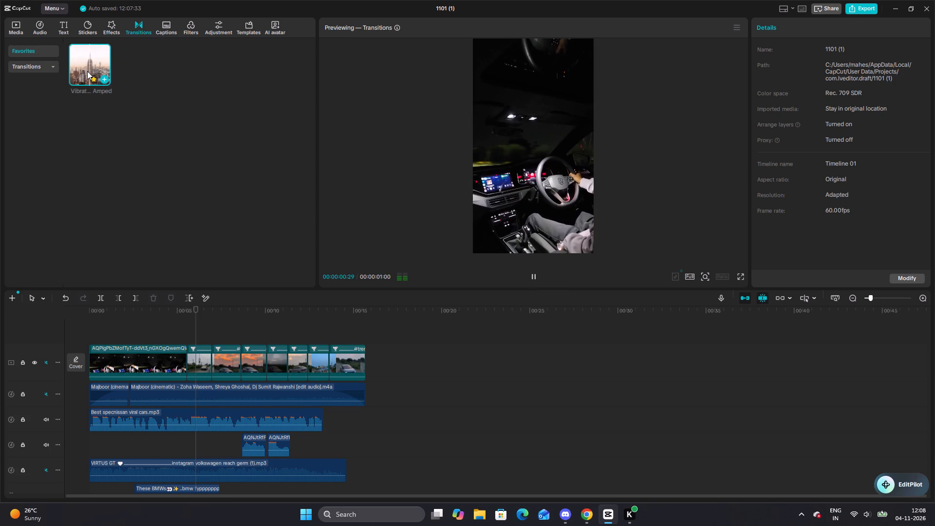
left_click_drag(87, 71, 179, 352)
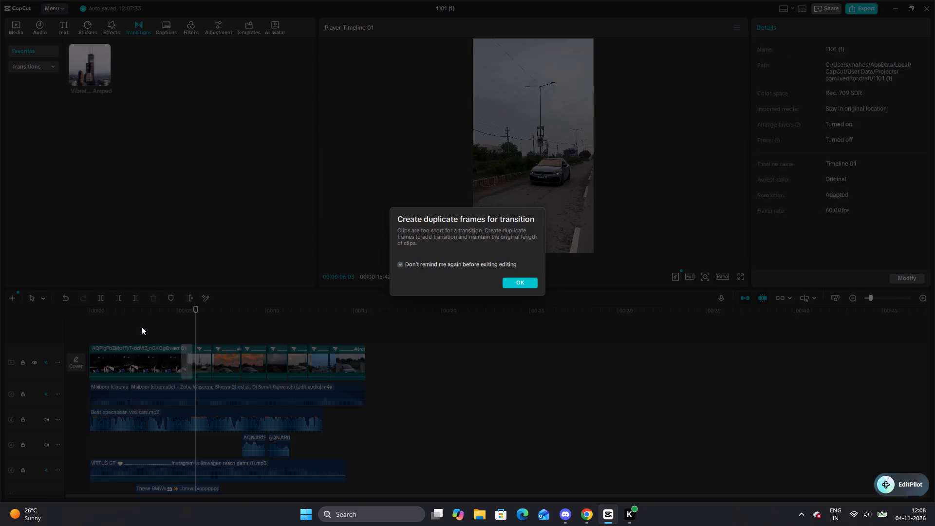
left_click(508, 277)
left_click(508, 280)
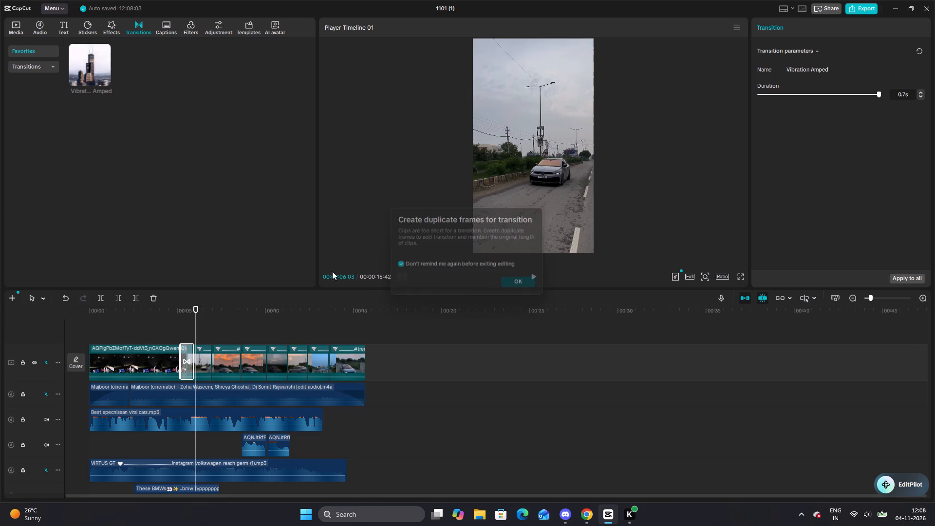
left_click(130, 338)
key("space")
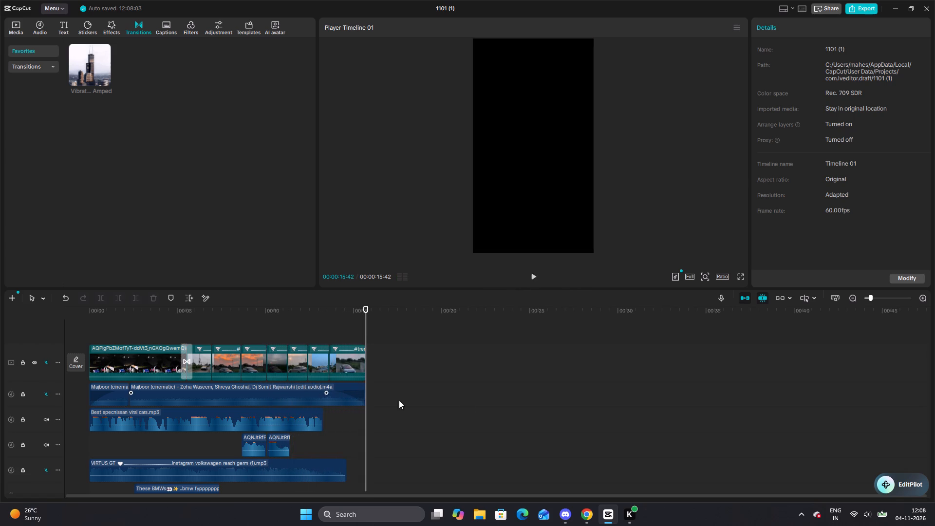
Switch to Chrome and open YouTube.
left_click(586, 507)
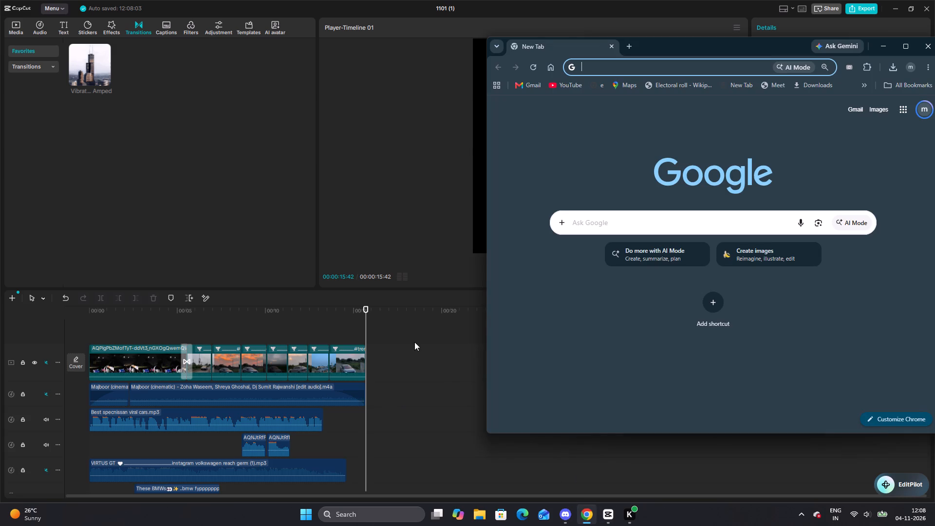
left_click(563, 85)
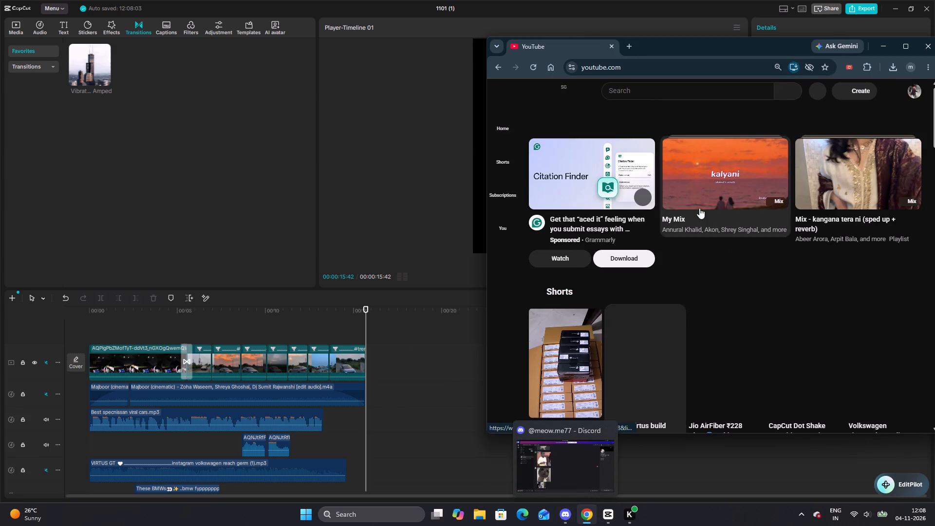
Search YouTube for a slowed version of the song, starting with "dj wale babu gana chala do slow".
left_click(635, 90)
type("slo")
key("BackSpace")
key("BackSpace")
key("BackSpace")
key("BackSpace")
key("BackSpace")
key("BackSpace")
key("BackSpace")
key("BackSpace")
key("BackSpace")
type("dj wale")
key("space")
key("Down")
key("space")
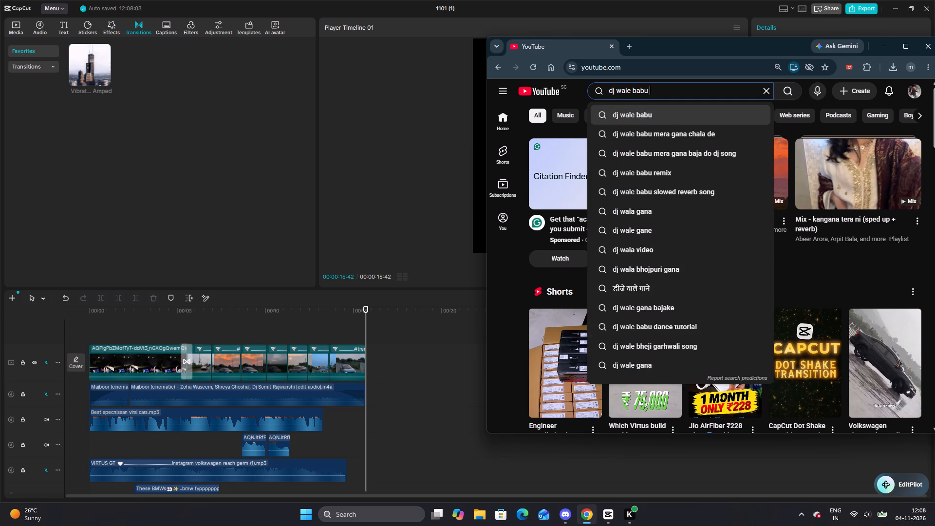
type("ga")
key("Down")
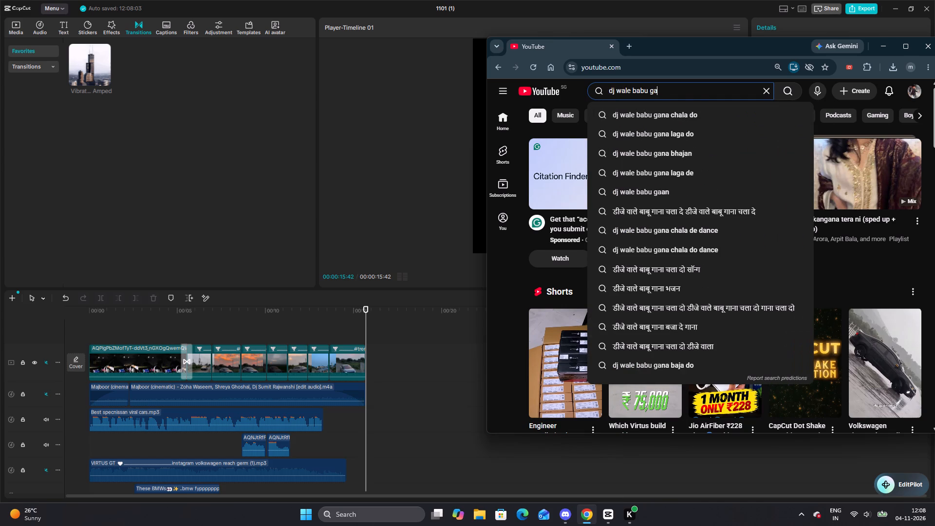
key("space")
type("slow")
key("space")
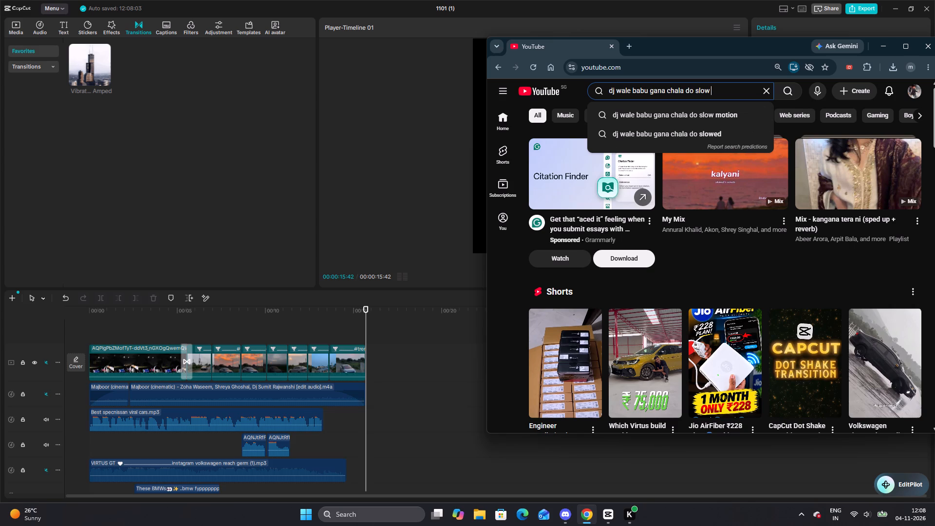
Run the song search, open the mix for DJ WALE BABU [Slowed + Reverb], and cut its web address for reuse.
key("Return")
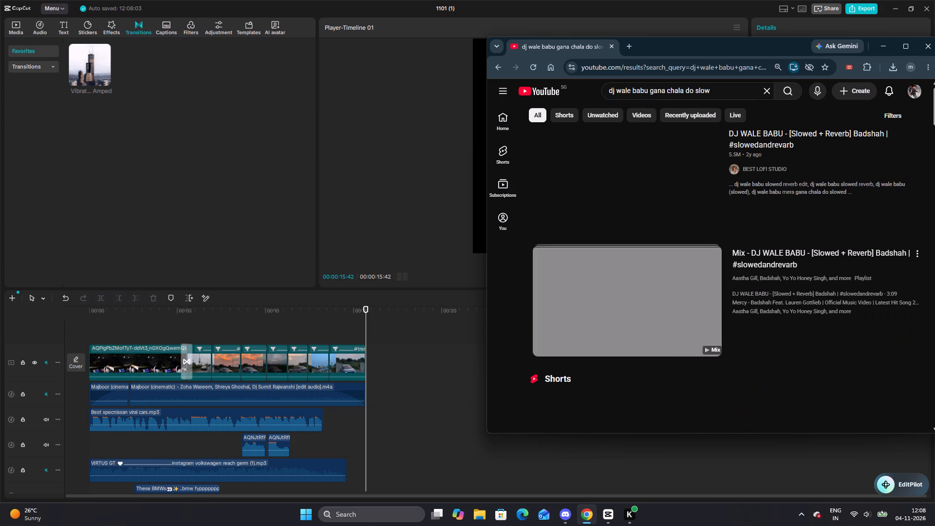
left_click(617, 282)
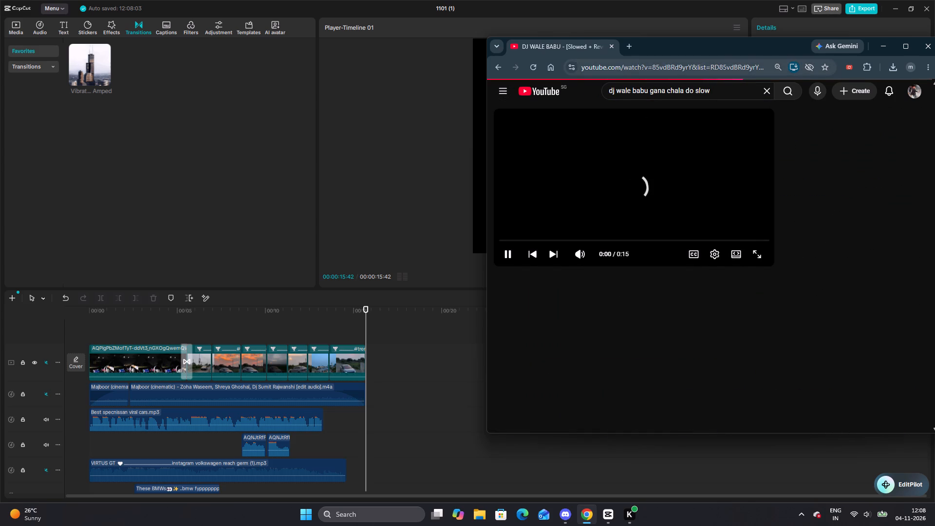
left_click(630, 66)
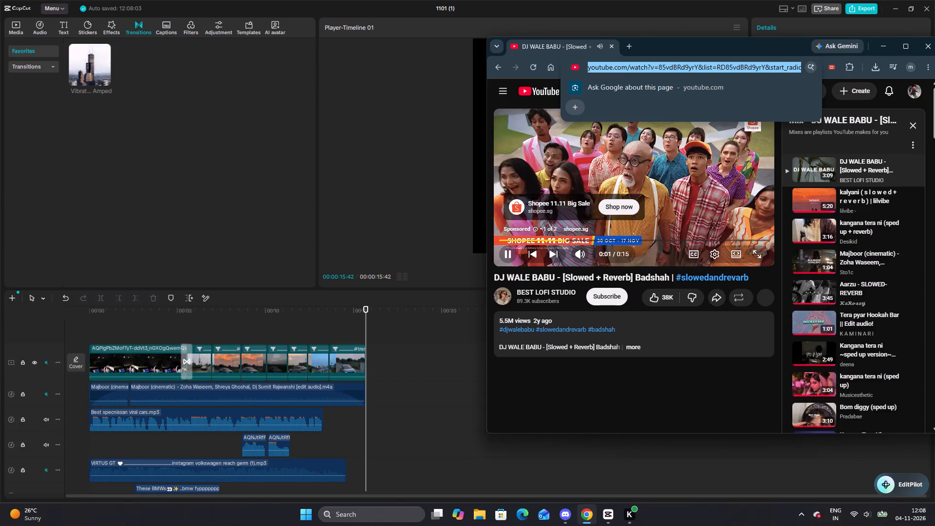
key("ctrl+x")
Close the YouTube page, open Instagram in a new tab, and go to the account's own profile.
left_click(629, 46)
left_click(614, 46)
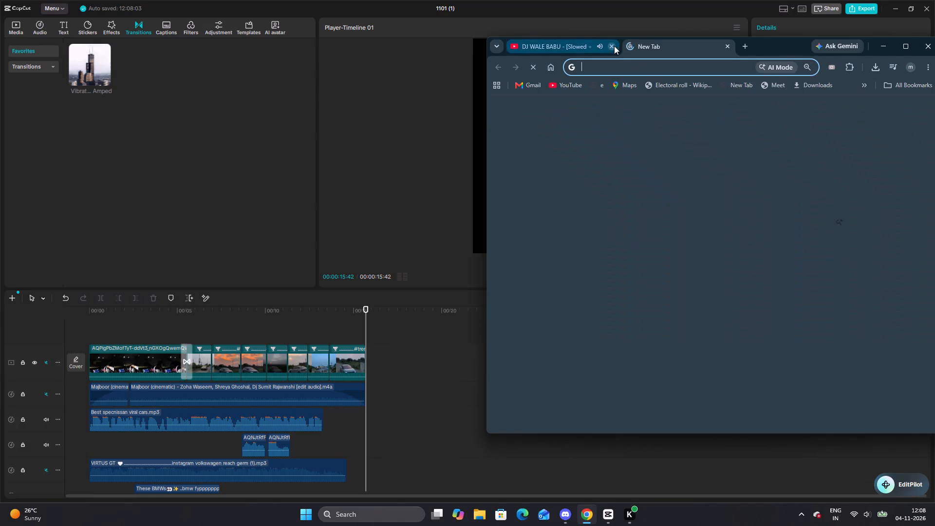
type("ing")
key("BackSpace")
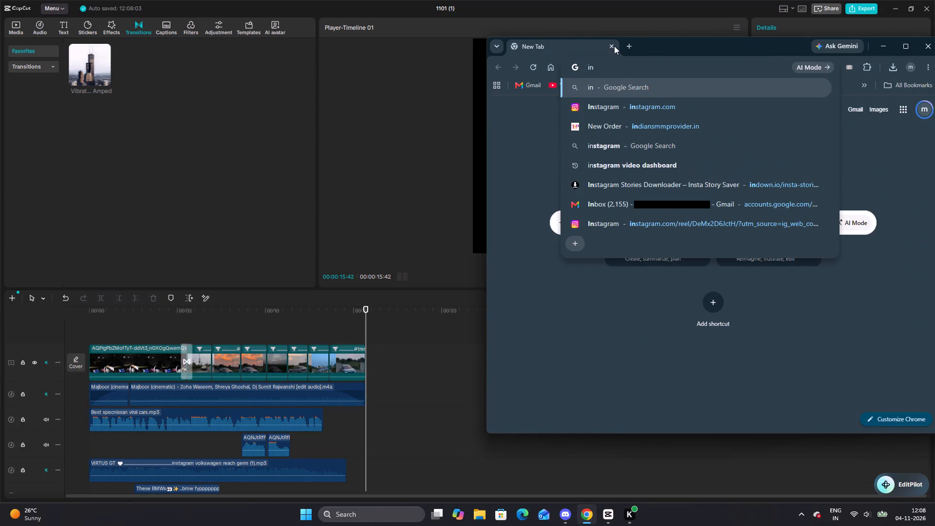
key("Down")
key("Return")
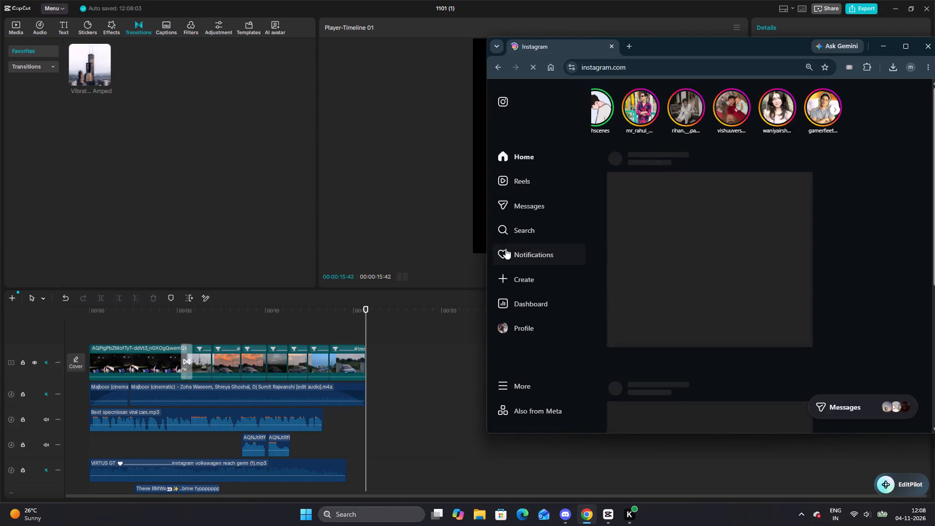
left_click(522, 336)
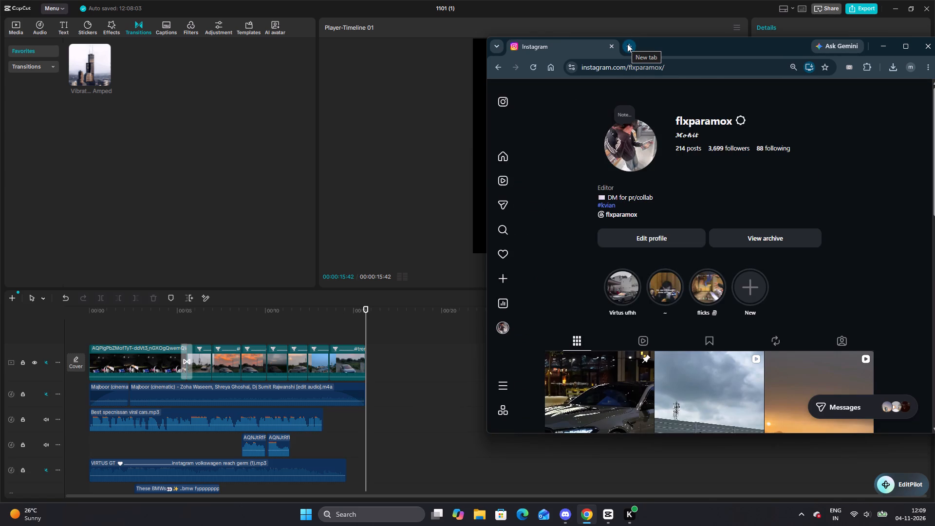
Open another blank browser tab and switch back to CapCut.
left_click(627, 44)
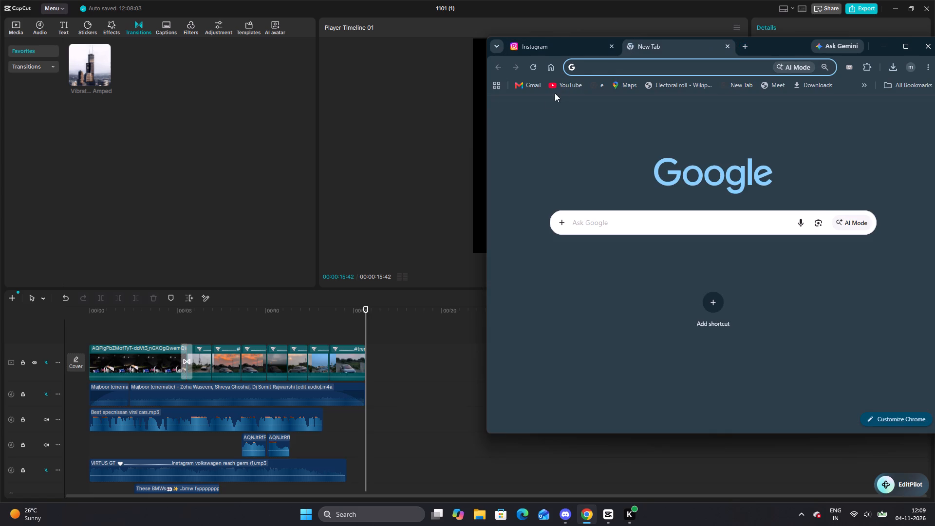
key("alt+Tab")
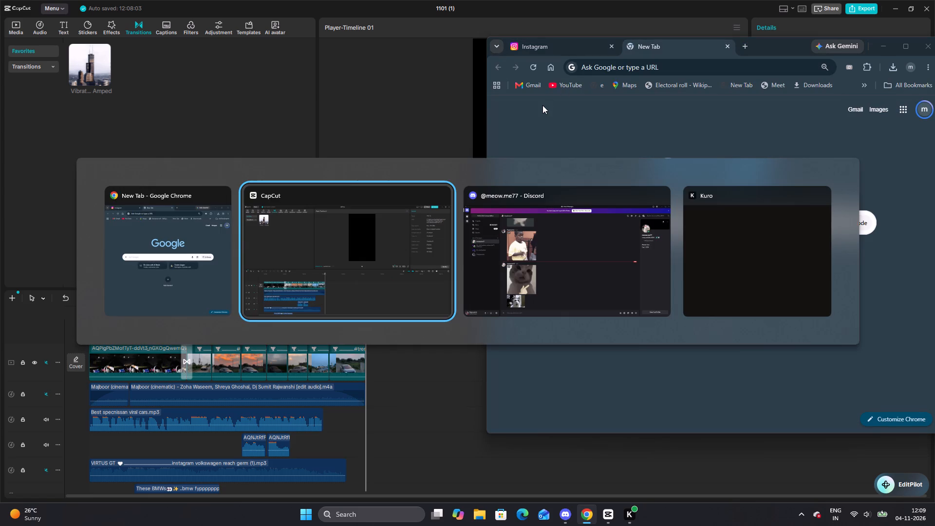
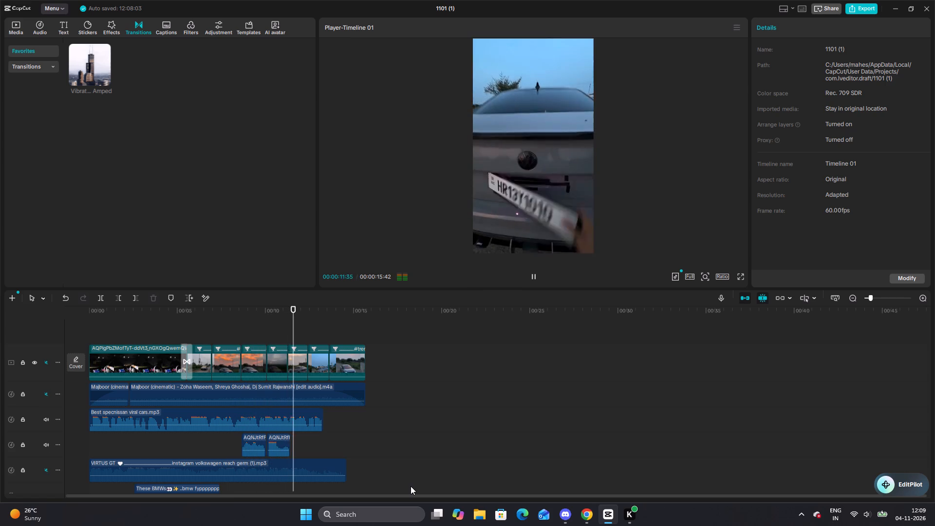
Stop playback and delete the second AQNJt sound clip, located between about 10 and 11 seconds.
key("space")
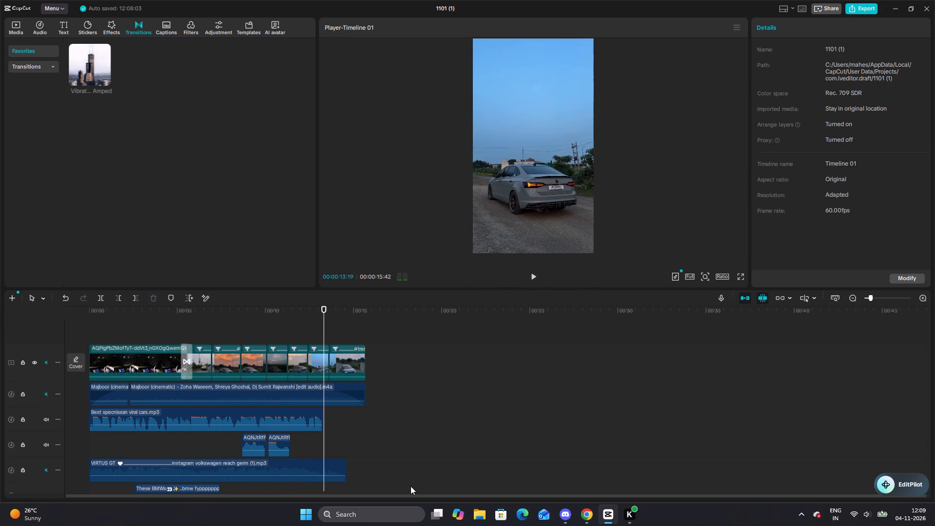
left_click(278, 445)
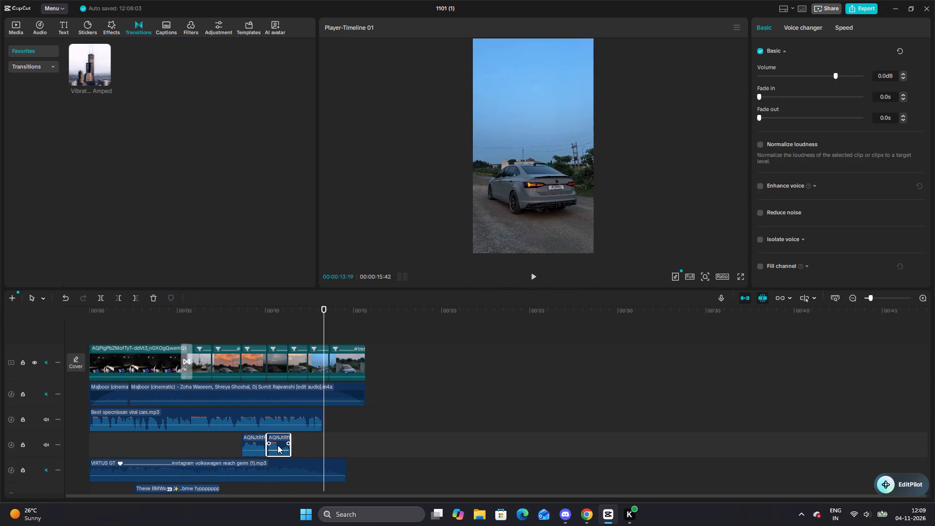
key("Delete")
Set the remaining AQNJt sound clip's volume to 5.5 dB and play the edit from just before that clip.
left_click(252, 444)
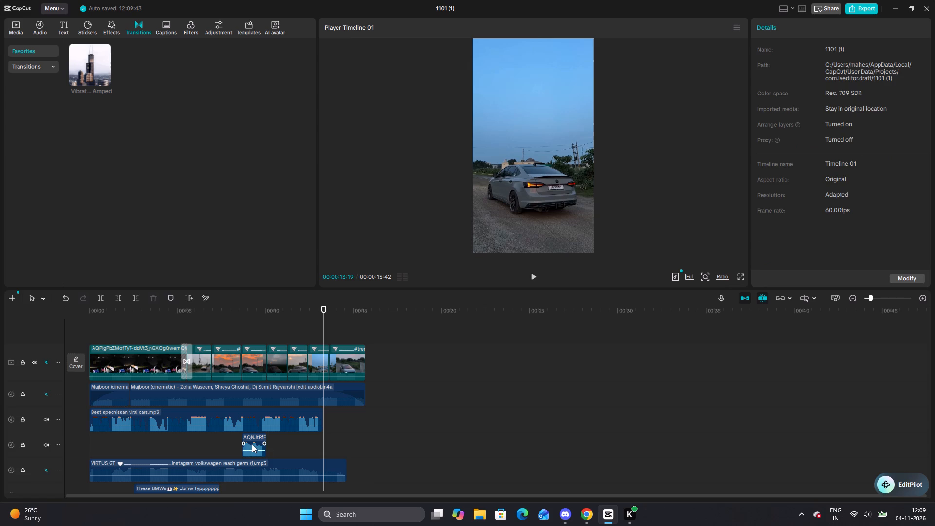
left_click(841, 75)
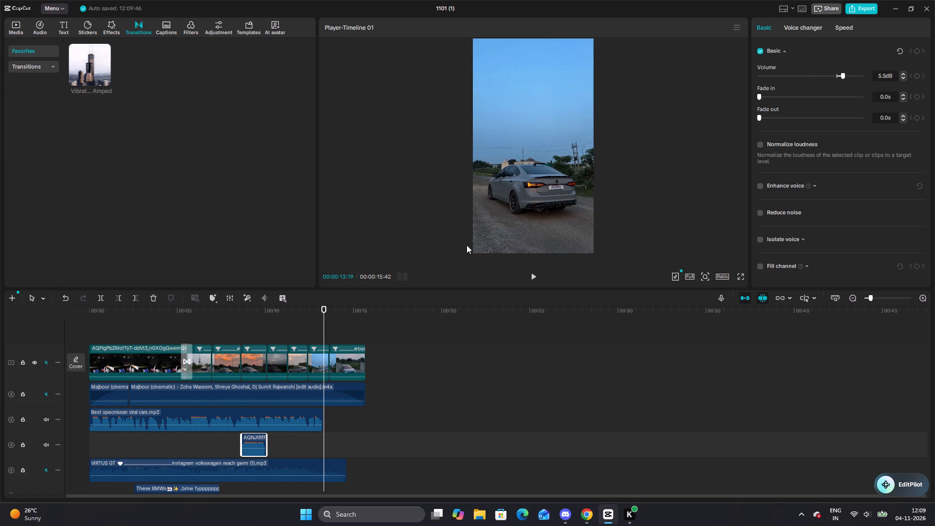
left_click(224, 335)
key("space")
key("space")
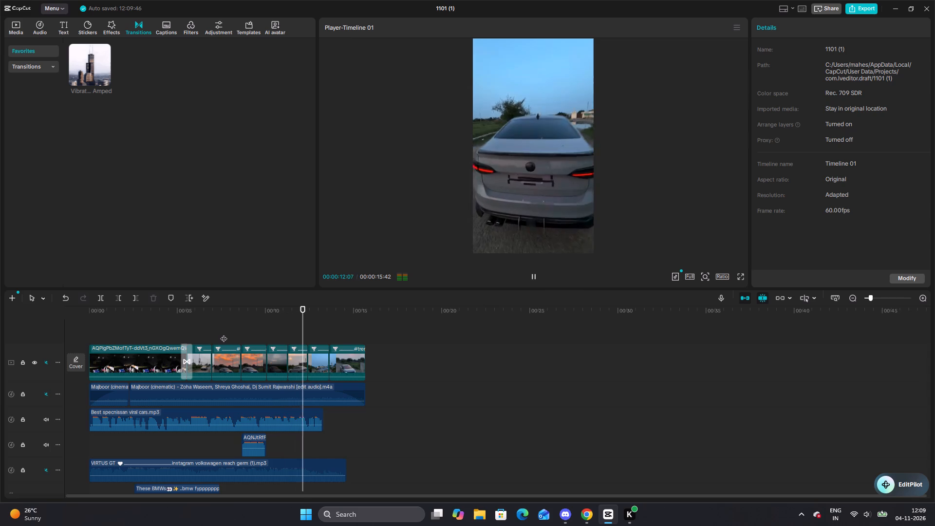
key("space")
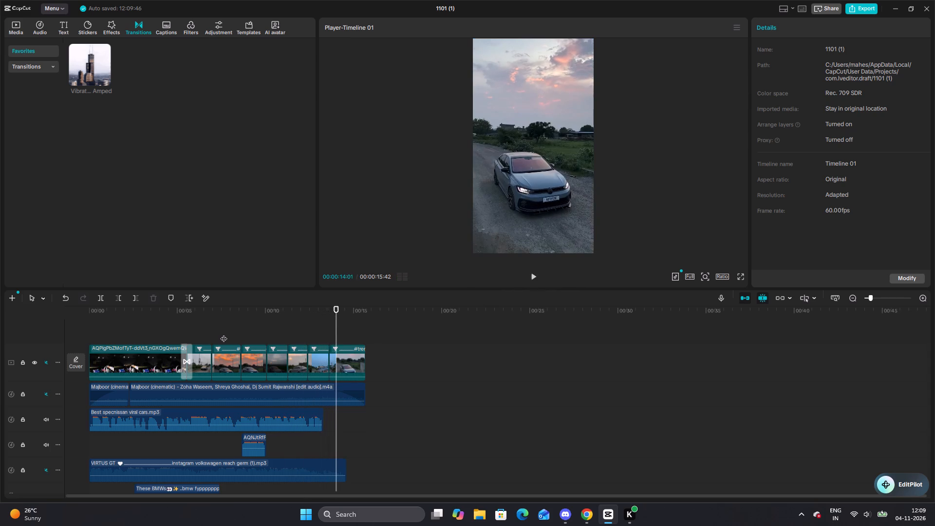
Switch to Chrome and clear the stray text from the new tab's address bar.
key("alt+Tab")
key("alt+Tab")
key("alt+Tab")
key("alt+Tab")
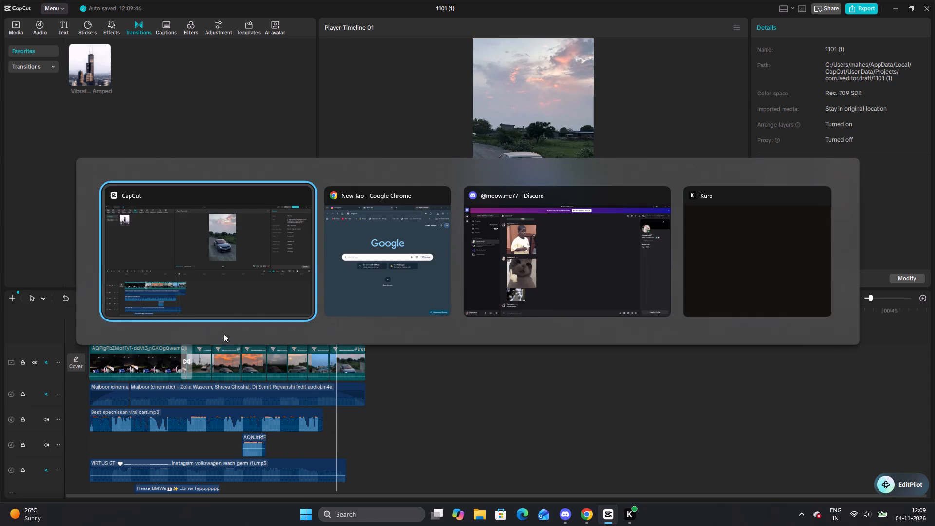
key("alt+Tab")
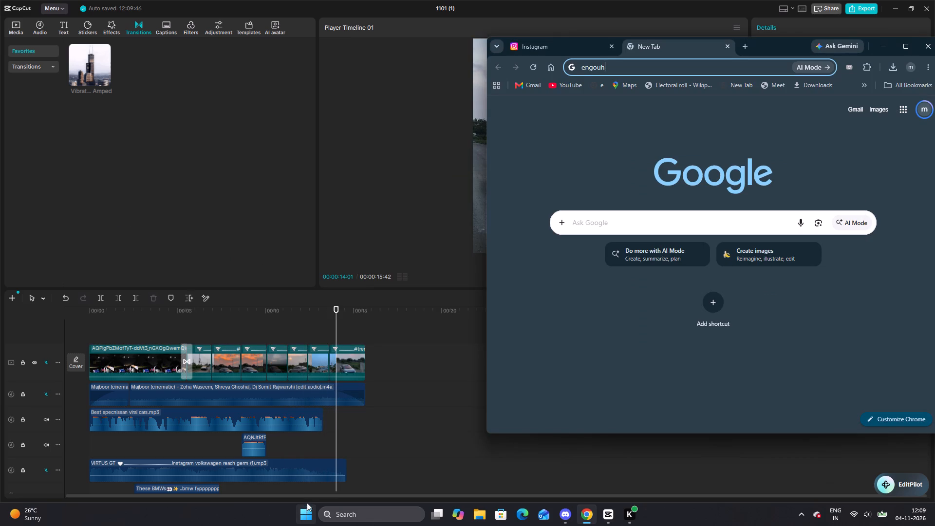
key("ctrl+BackSpace")
key("ctrl+BackSpace")
Search Windows for 4k and launch 4K Video Downloader+.
left_click(362, 520)
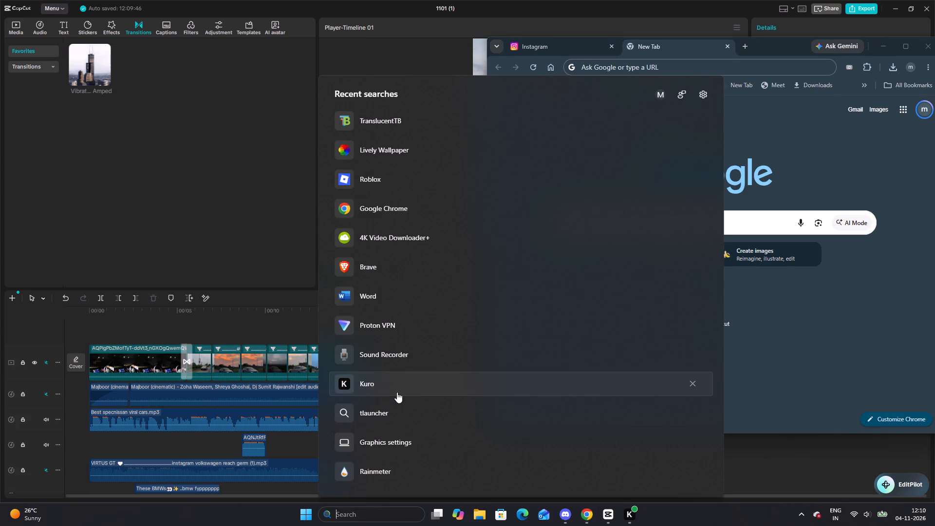
type("4k")
key("Return")
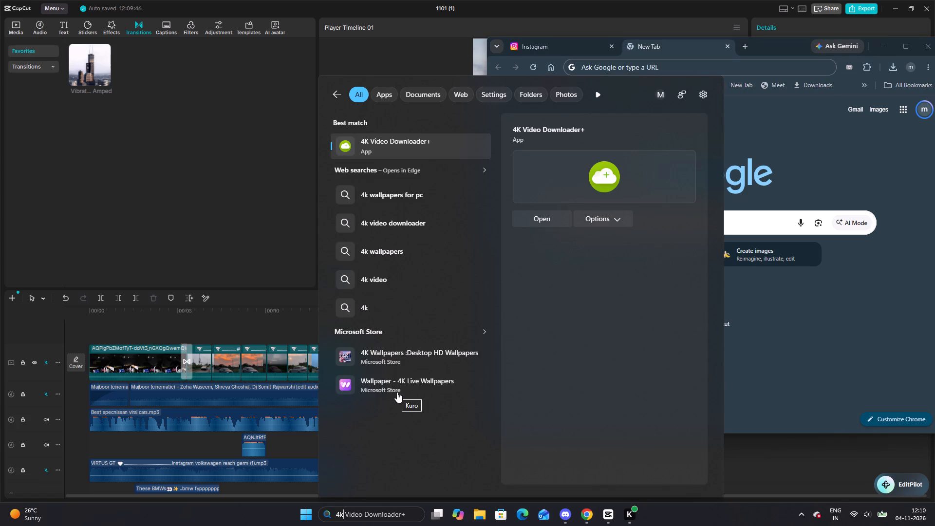
left_click(546, 216)
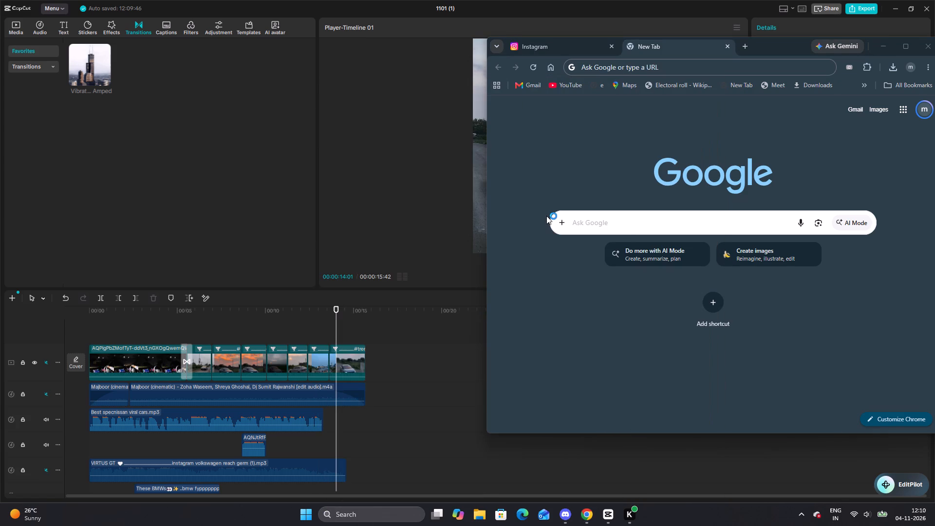
Return to the Chrome window and move it towards the middle of the screen.
left_click(696, 146)
left_click_drag(769, 43, 575, 107)
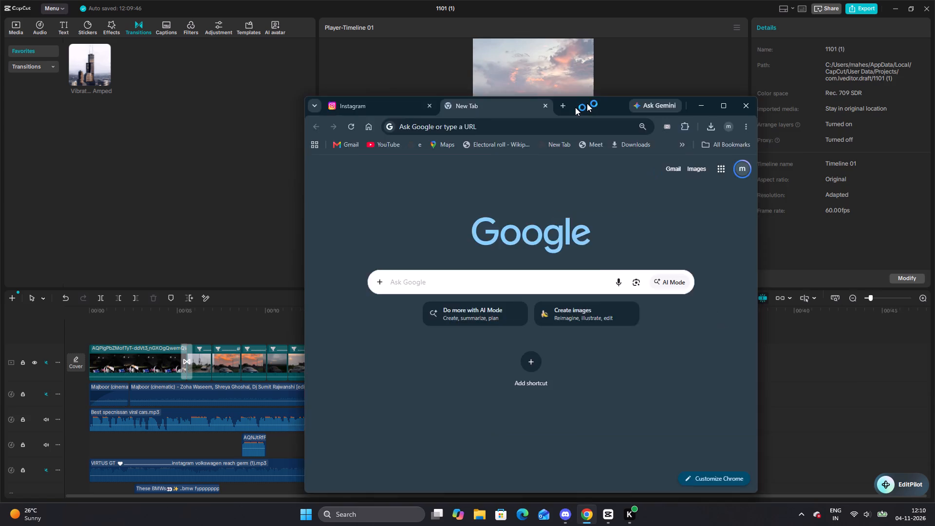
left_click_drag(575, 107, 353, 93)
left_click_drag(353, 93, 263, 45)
Bring CapCut back to the front and show the project's imported media.
left_click_drag(708, 139, 903, 223)
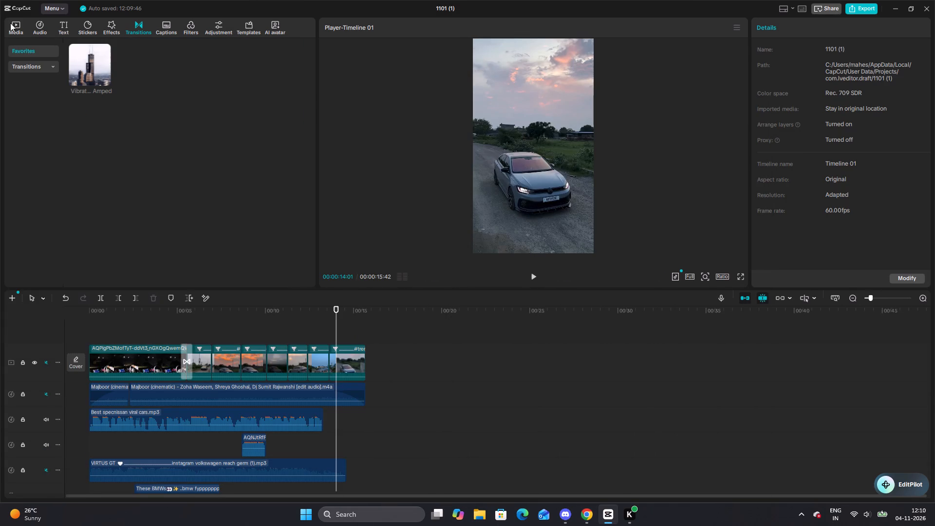
left_click(10, 23)
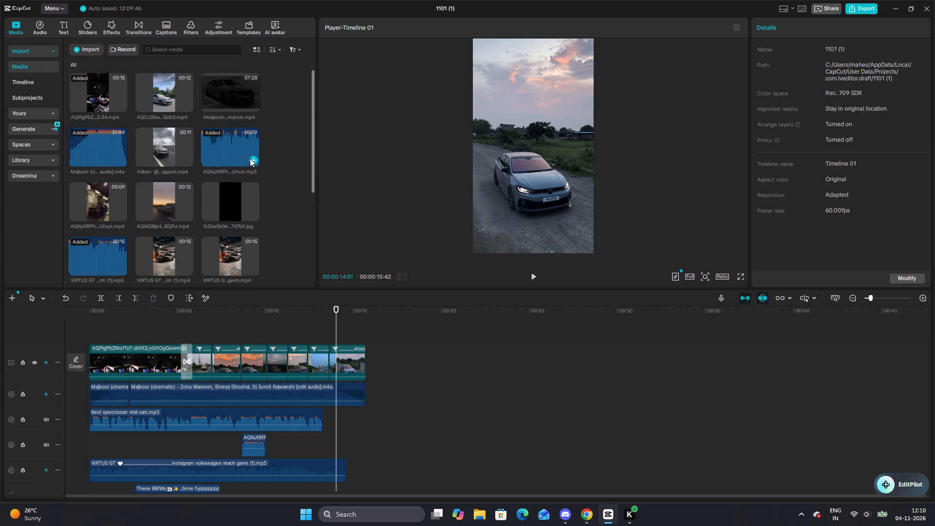
Switch from CapCut to the open Kuro window.
key("alt+Tab")
key("alt+Tab")
key("alt+Tab")
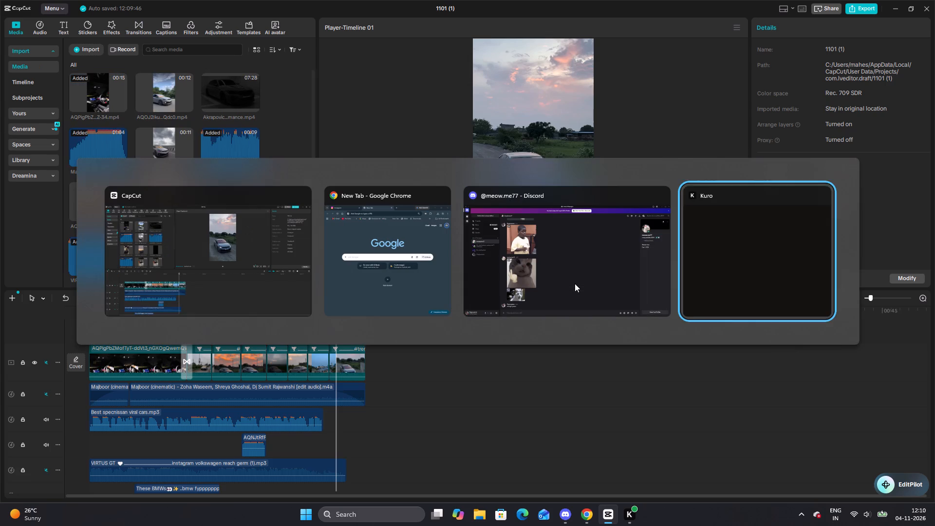
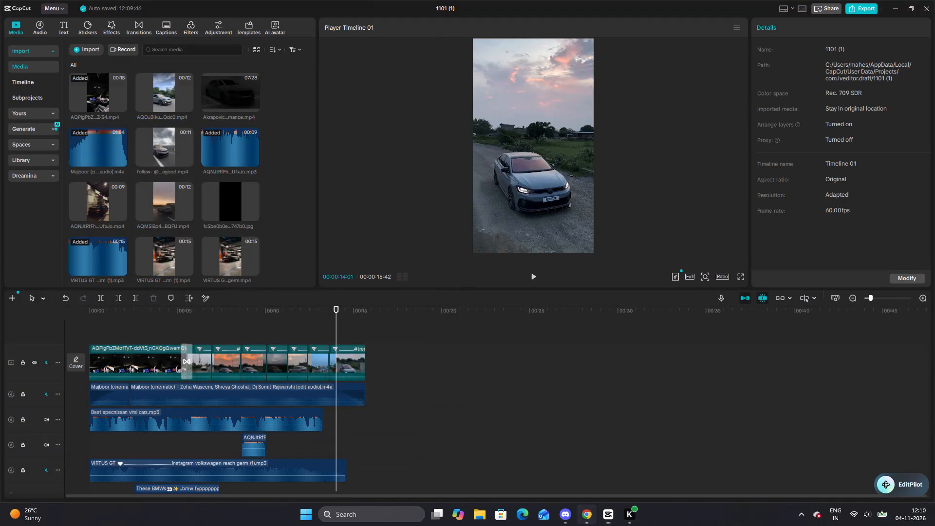
Switch to 4K Video Downloader+ and download the copied YouTube link as a single audio track.
left_click(34, 51)
key("alt+Tab")
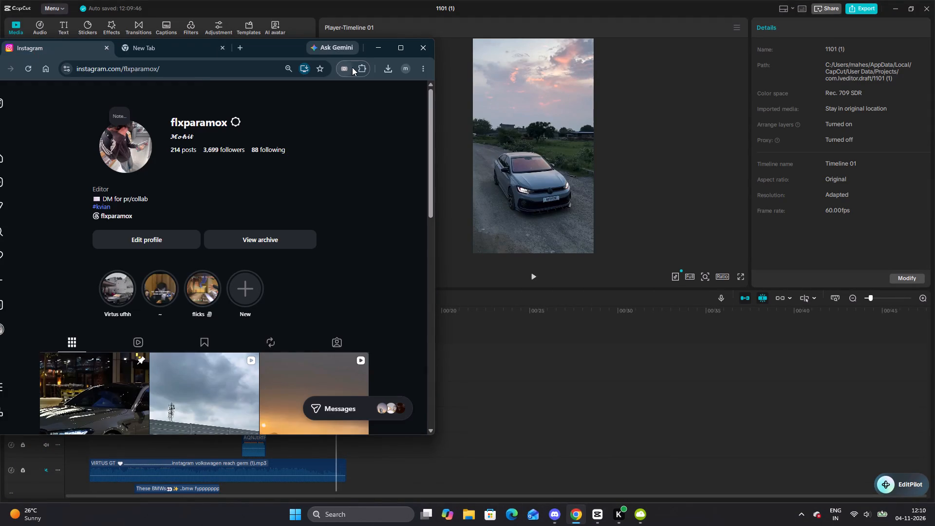
left_click(645, 521)
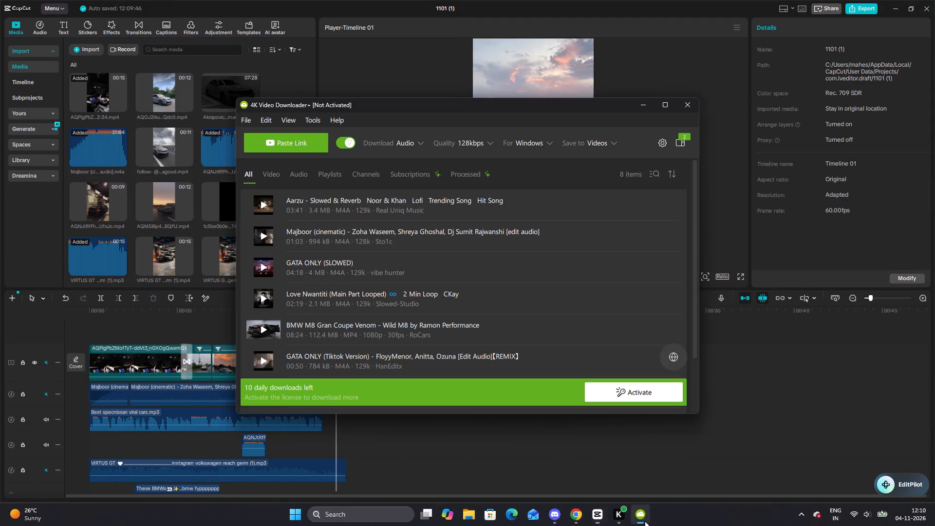
left_click(645, 521)
left_click(645, 521)
left_click(298, 138)
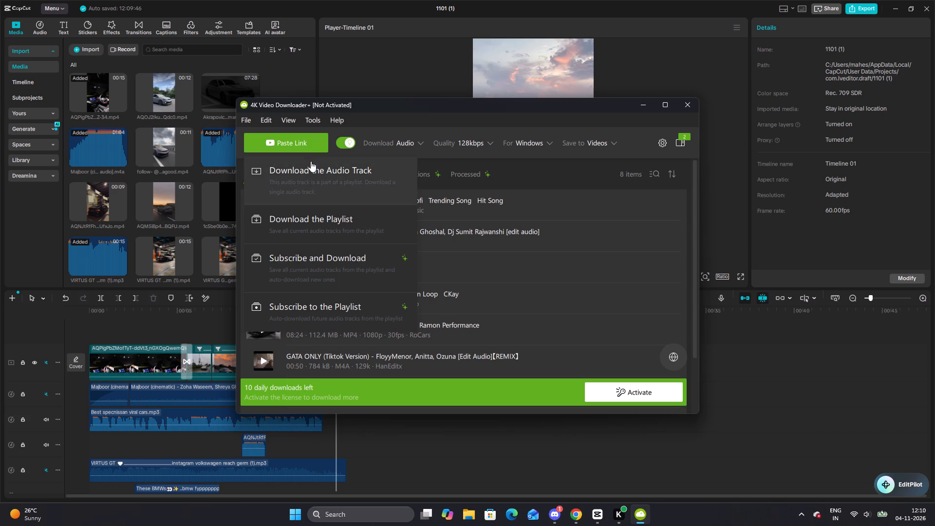
left_click(316, 169)
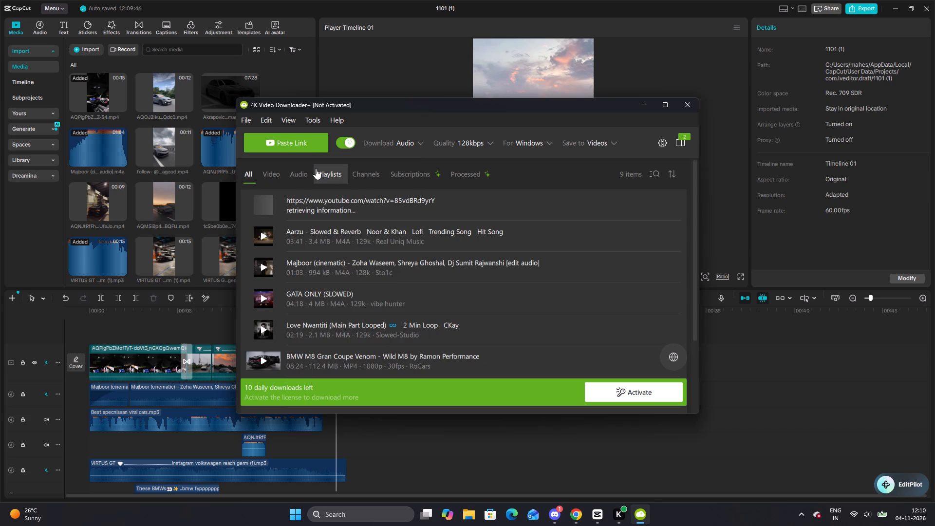
Switch from 4K Video Downloader+ to CapCut.
key("alt+Tab")
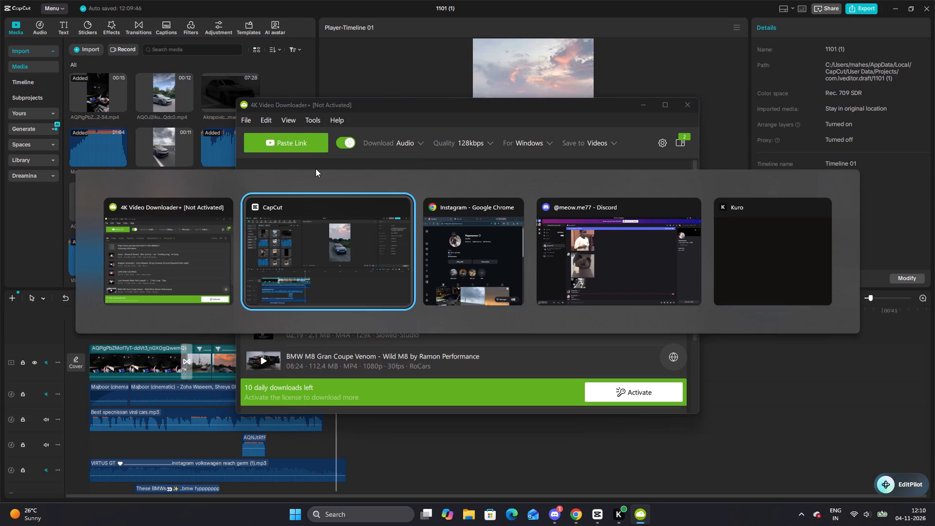
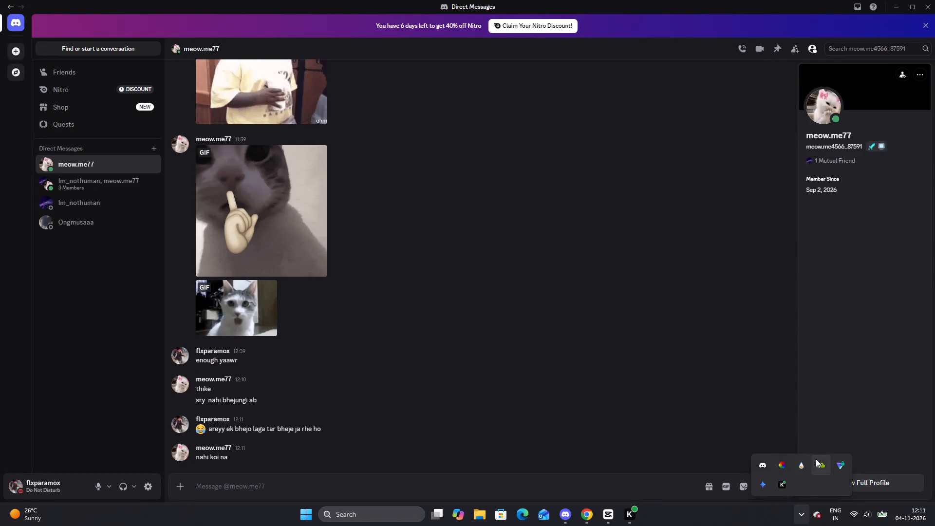
Quit the 4K Video Downloader+ instance running in the background.
right_click(824, 463)
left_click(849, 484)
Switch to CapCut and import the DJ WALE BABU slowed song from the 4K Video Downloader+ folder in Videos.
left_click(607, 517)
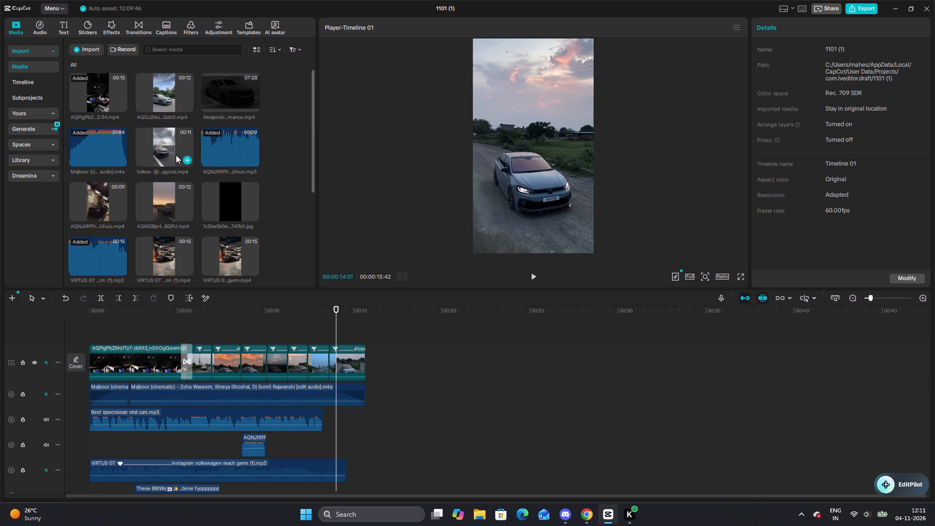
left_click(213, 152)
left_click(172, 202)
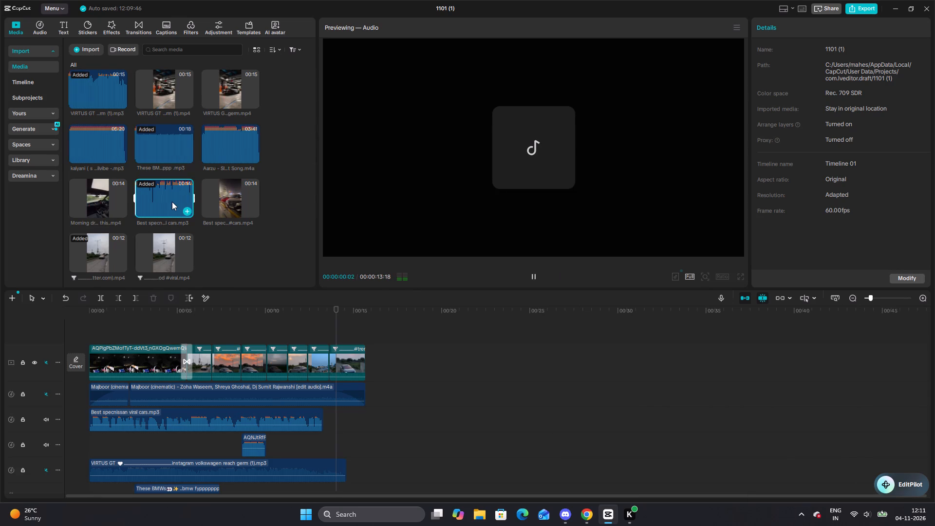
left_click(87, 48)
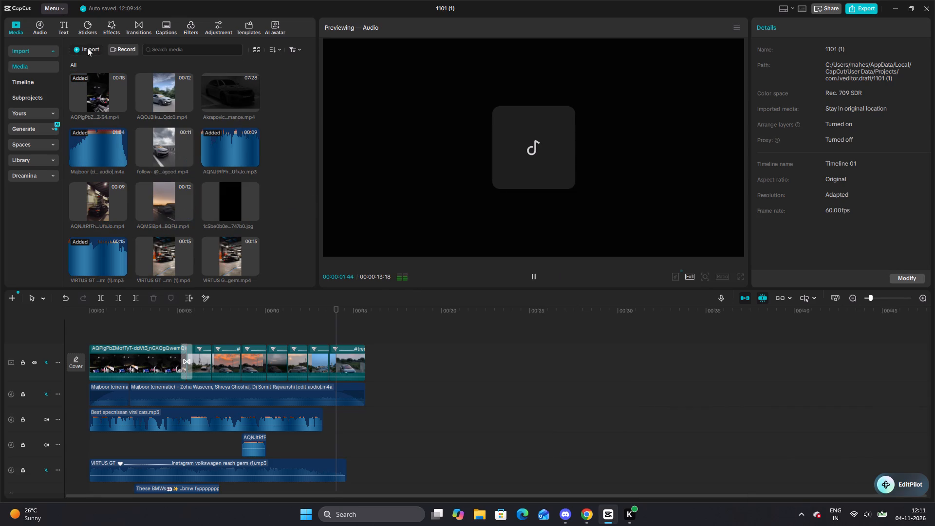
left_click(112, 70)
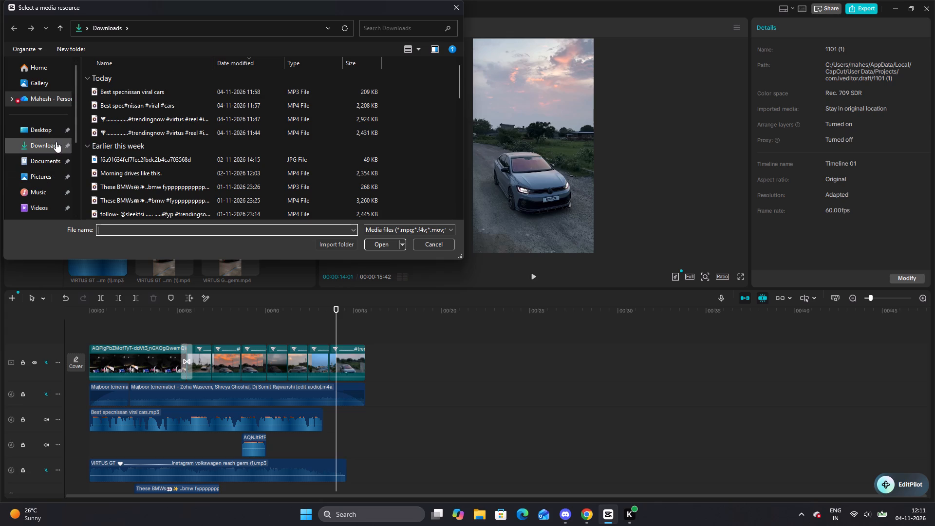
left_click(56, 142)
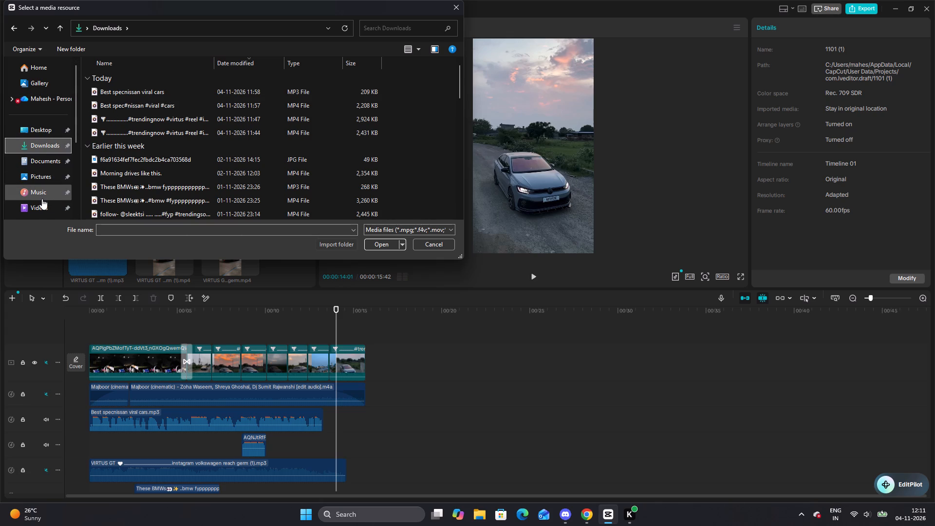
left_click(42, 199)
left_click(45, 207)
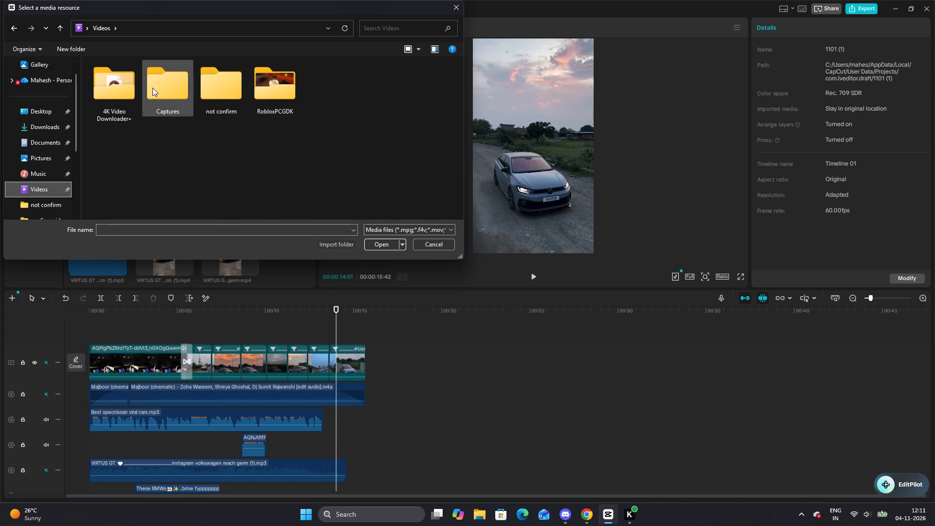
double_click(94, 110)
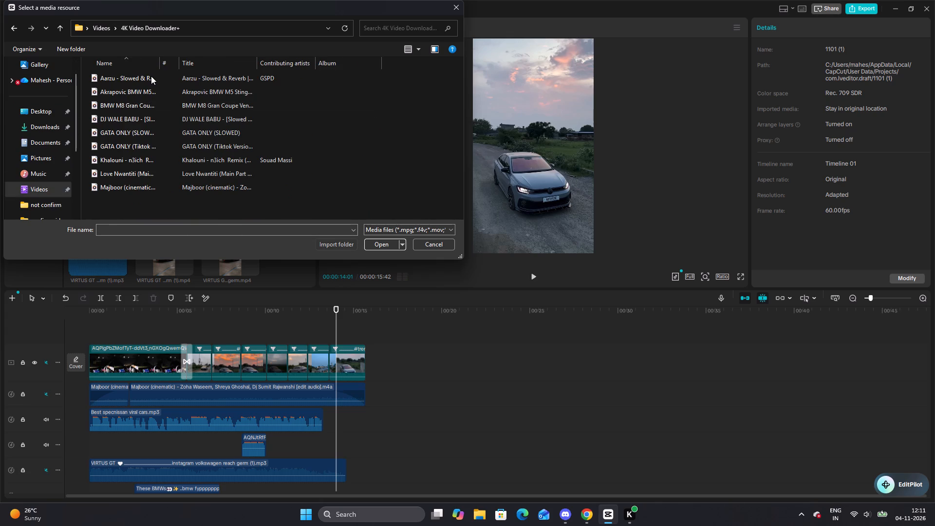
left_click(155, 119)
left_click(374, 242)
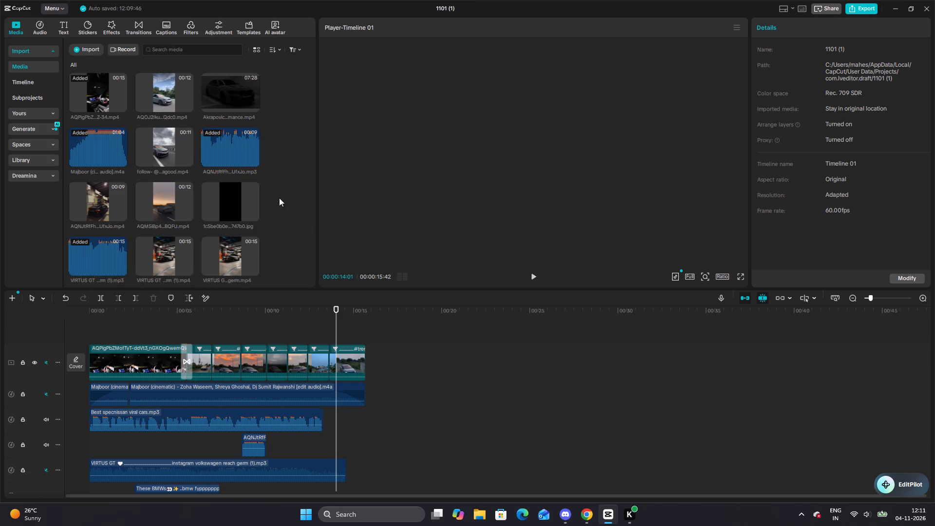
Place the DJ WALE BABU song on its own audio track directly below the video, starting at about 7 seconds.
key("space")
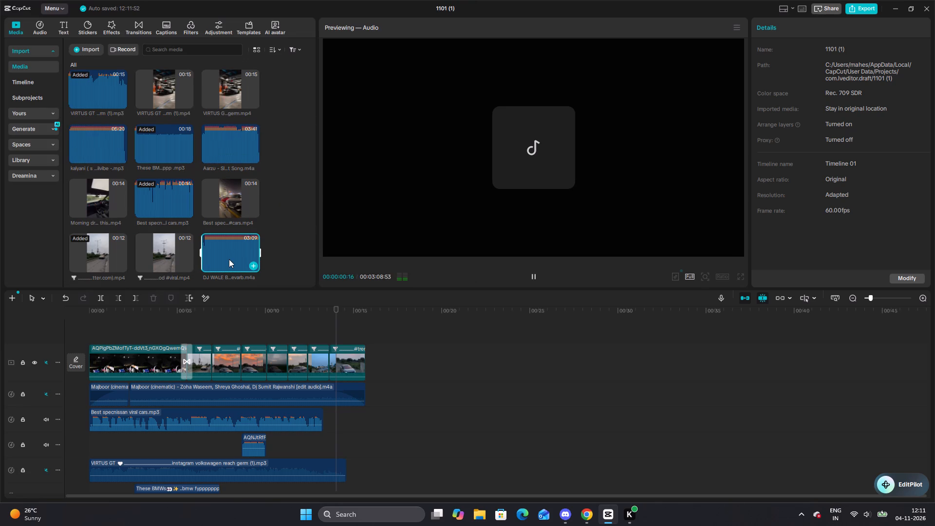
left_click_drag(229, 259, 355, 364)
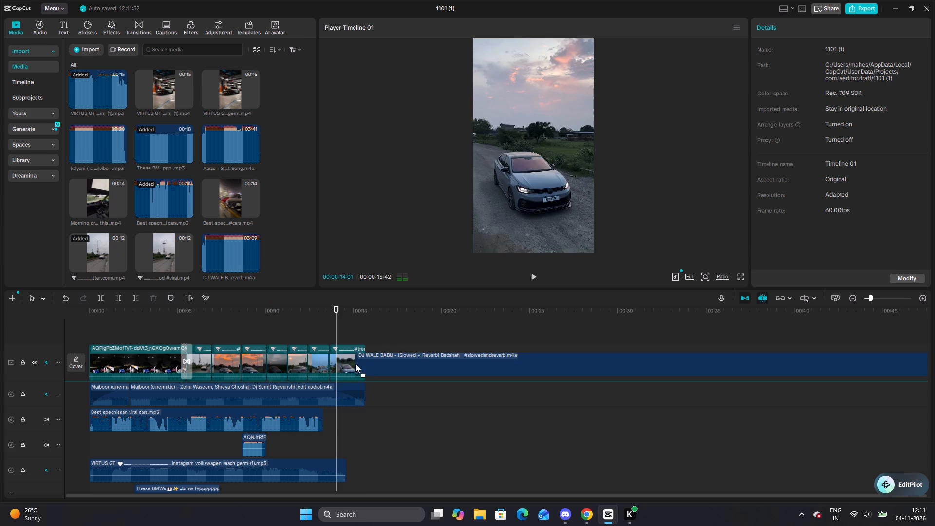
left_click_drag(355, 364, 215, 325)
left_click(408, 340)
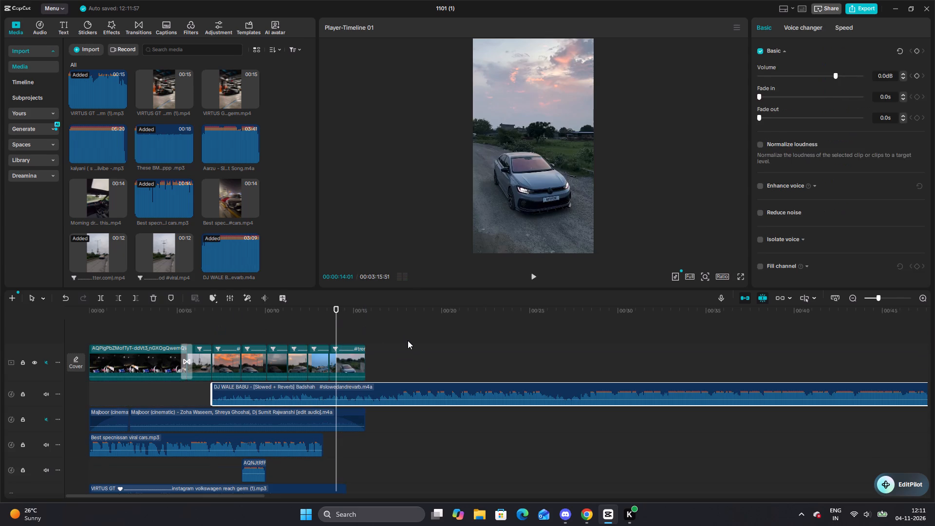
Listen to the DJ WALE BABU song at several points along the timeline, beyond the end of the video clips.
key("space")
left_click(590, 352)
key("space")
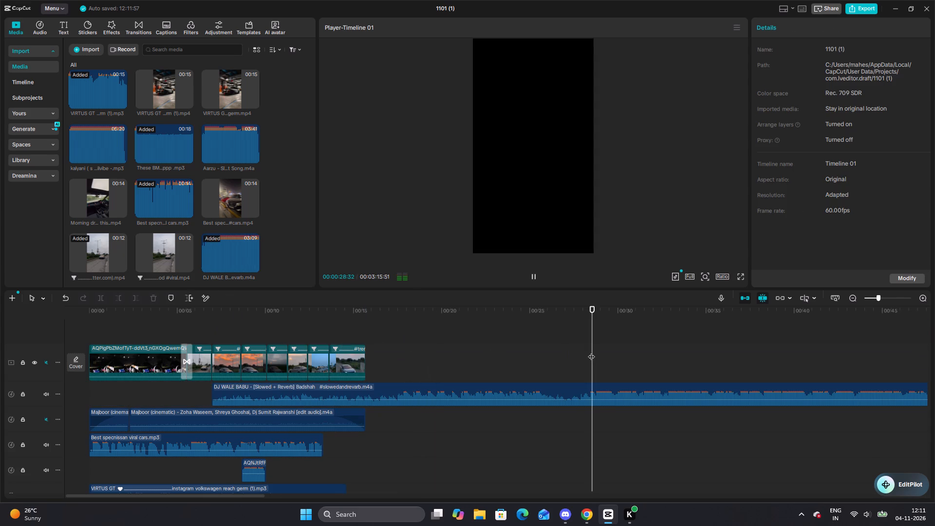
left_click(527, 352)
key("space")
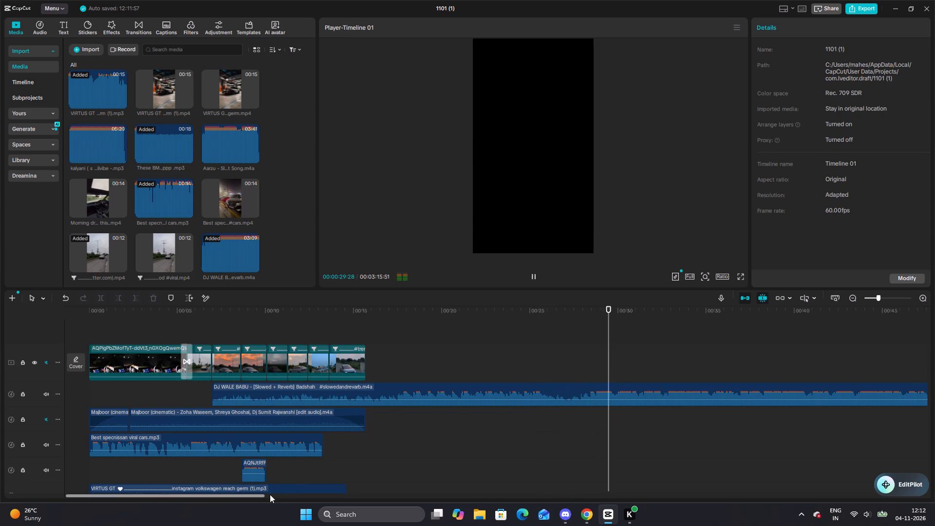
left_click_drag(264, 496, 373, 494)
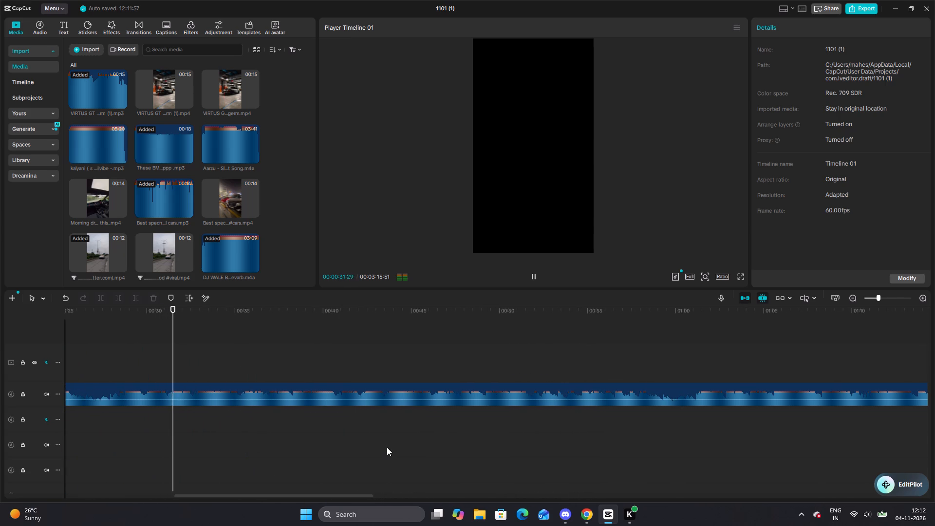
left_click(258, 364)
key("space")
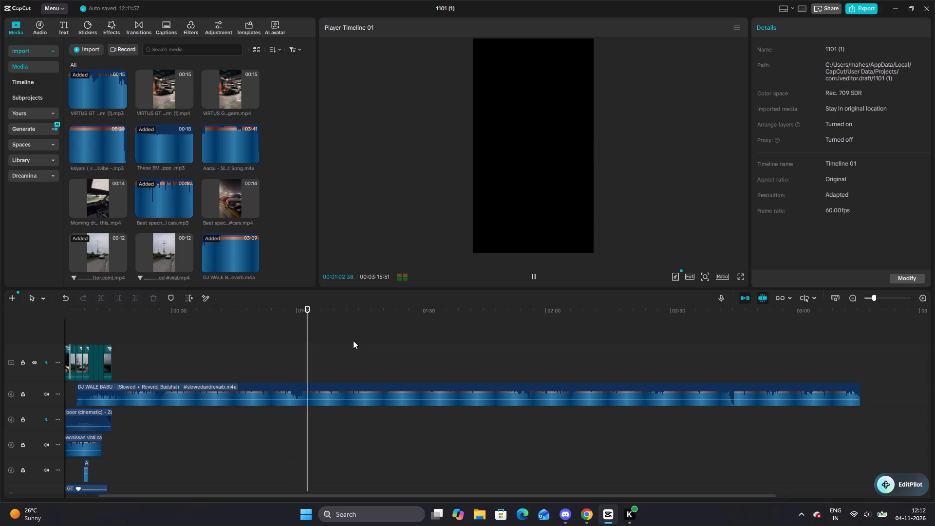
left_click(329, 340)
key("space")
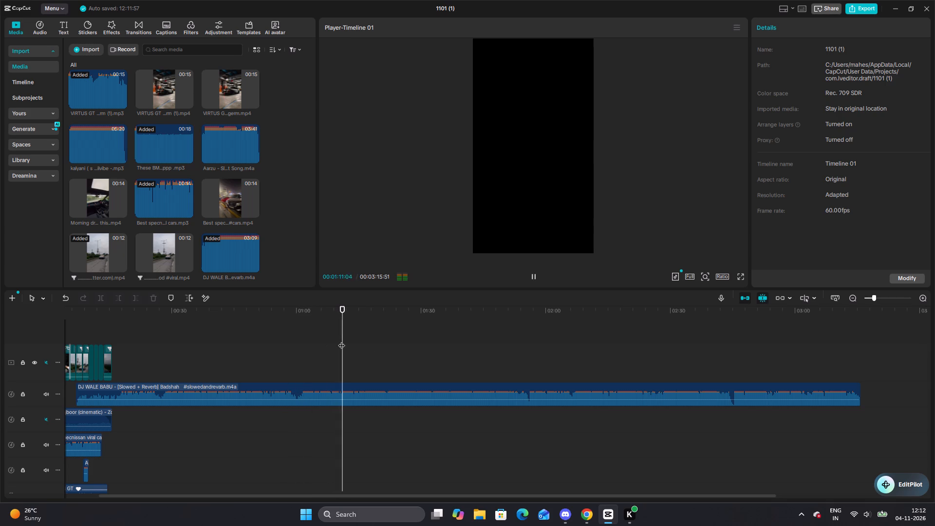
key("Right")
key("Right")
key("space")
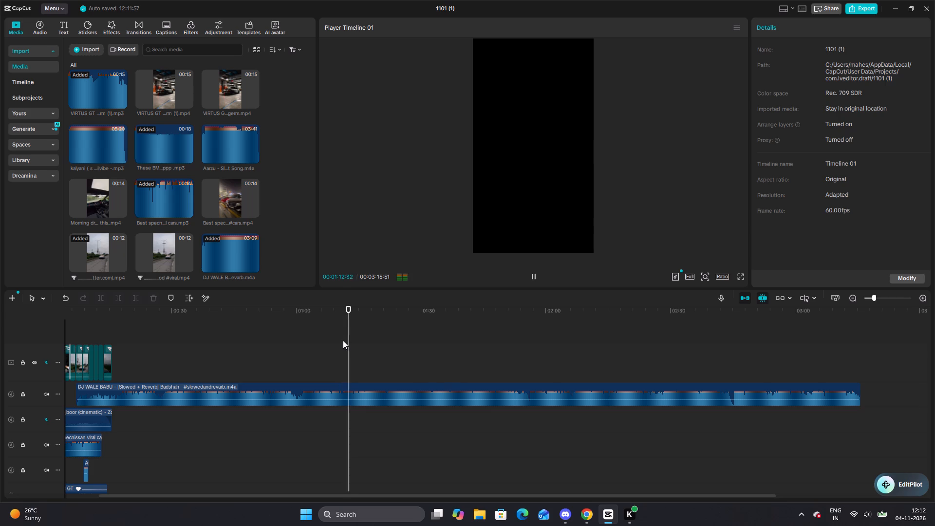
left_click_drag(345, 340, 349, 340)
left_click_drag(349, 340, 359, 341)
key("space")
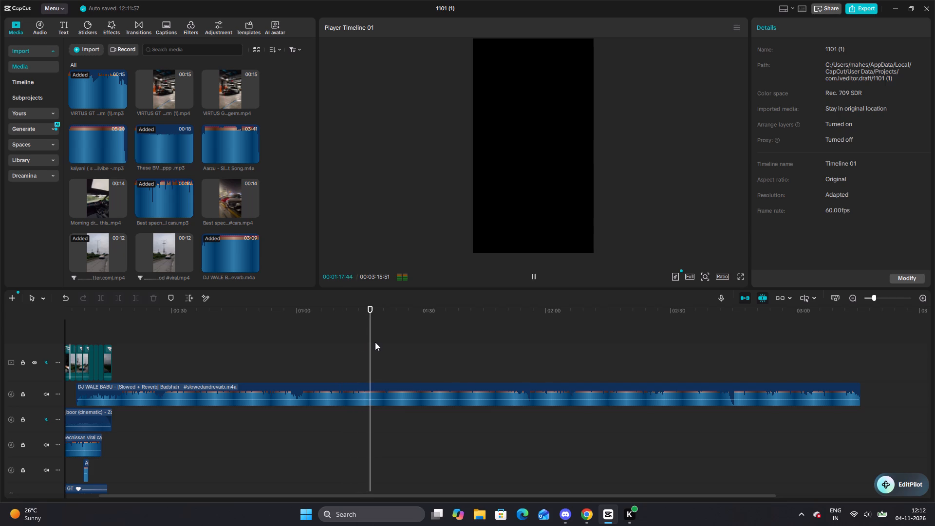
left_click_drag(374, 340, 387, 339)
key("space")
key("space")
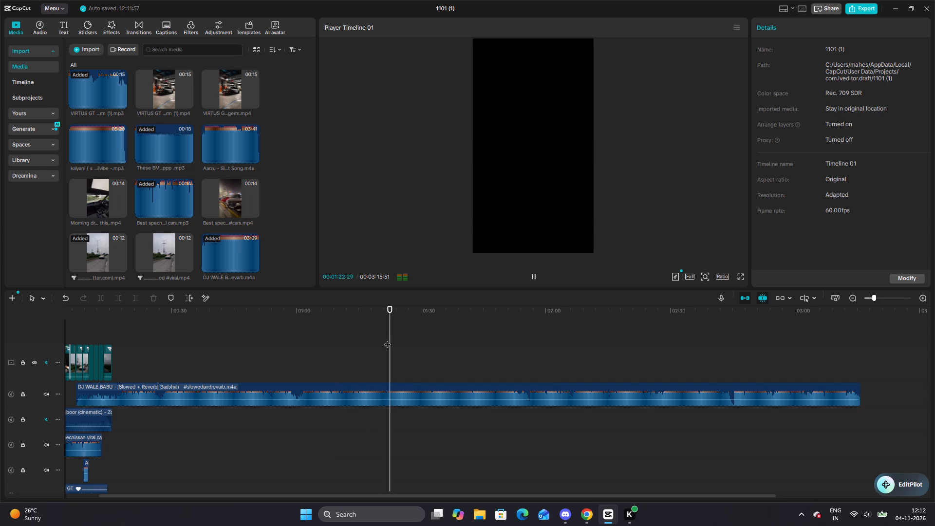
Listen to the DJ WALE BABU song on the timeline between about 1:25 and 1:37.
left_click_drag(400, 339, 405, 339)
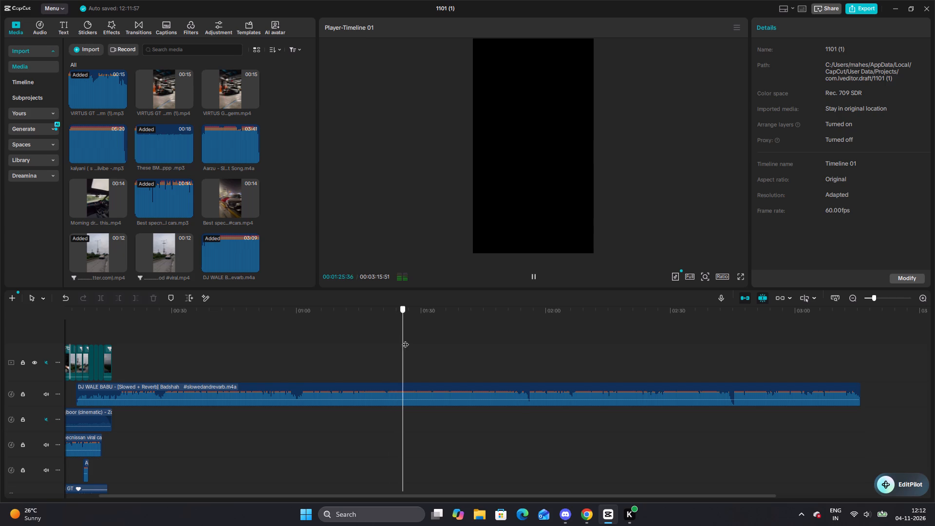
left_click_drag(405, 339, 421, 339)
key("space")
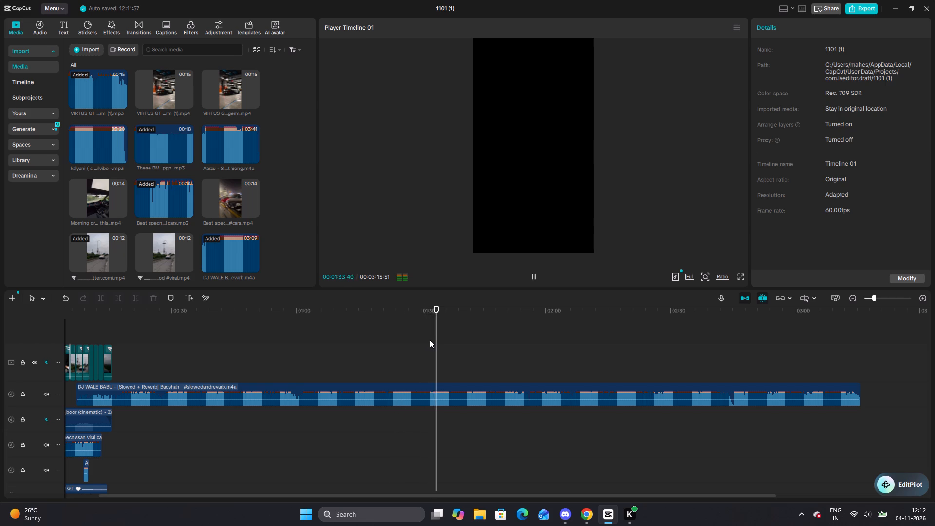
left_click_drag(439, 339, 422, 339)
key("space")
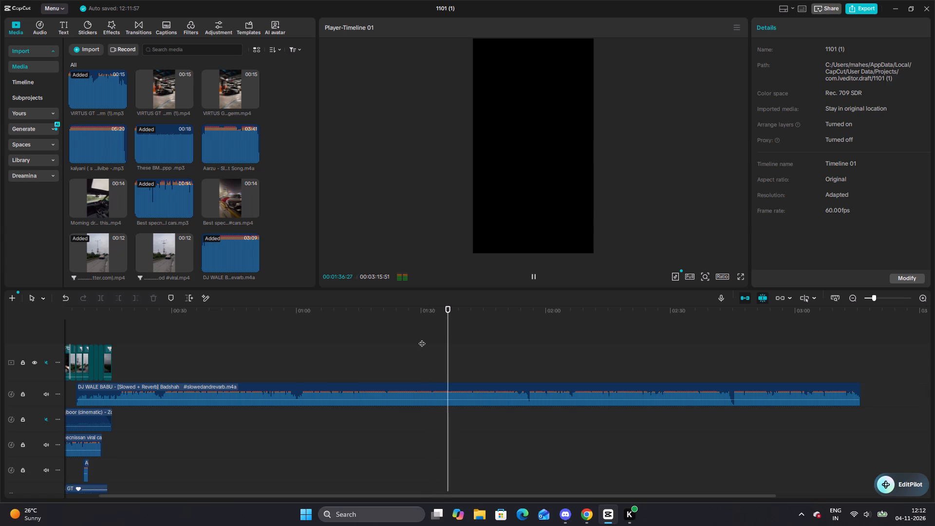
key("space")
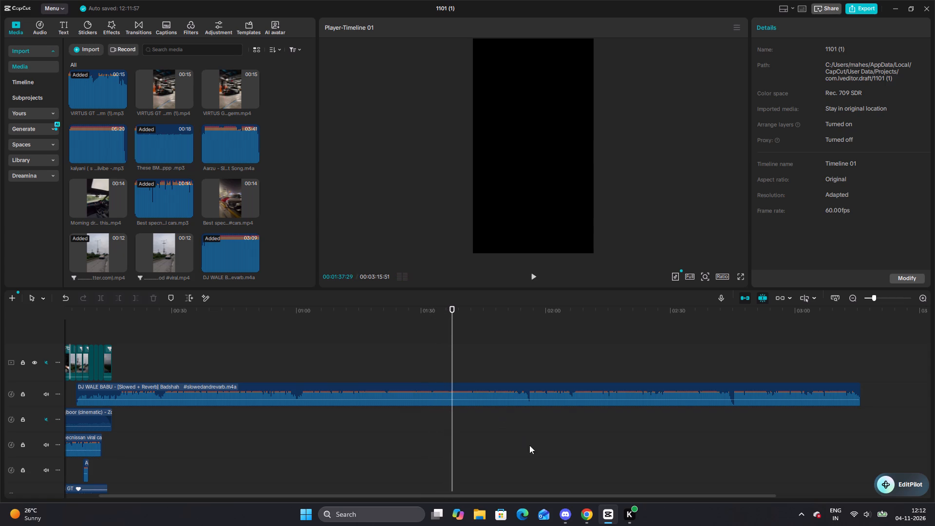
Switch to Chrome, open YouTube in the empty tab and search for "dj wale babu gana chala do slow".
left_click(587, 517)
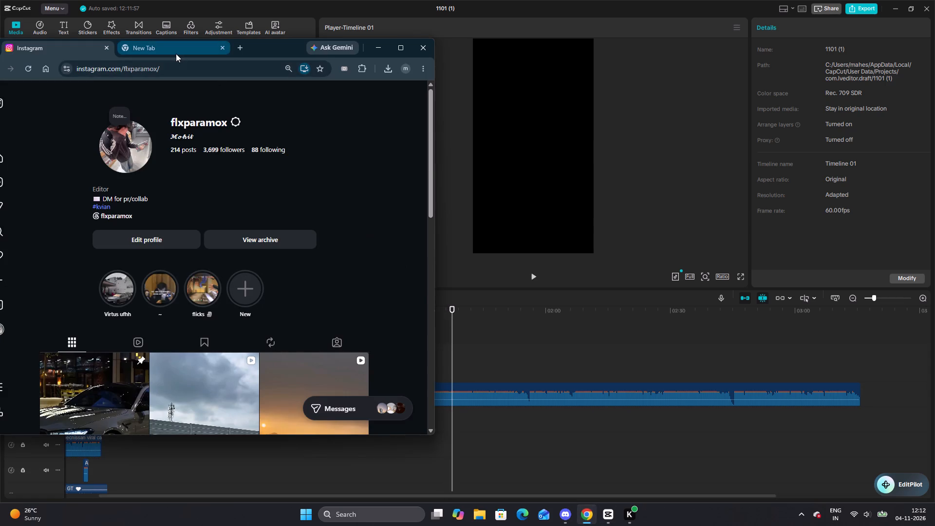
left_click(176, 54)
left_click(167, 62)
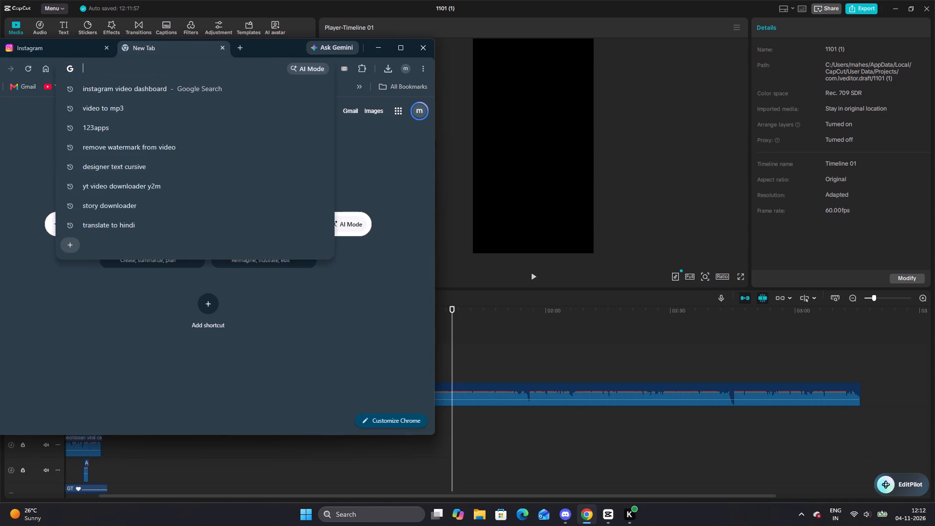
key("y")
key("Return")
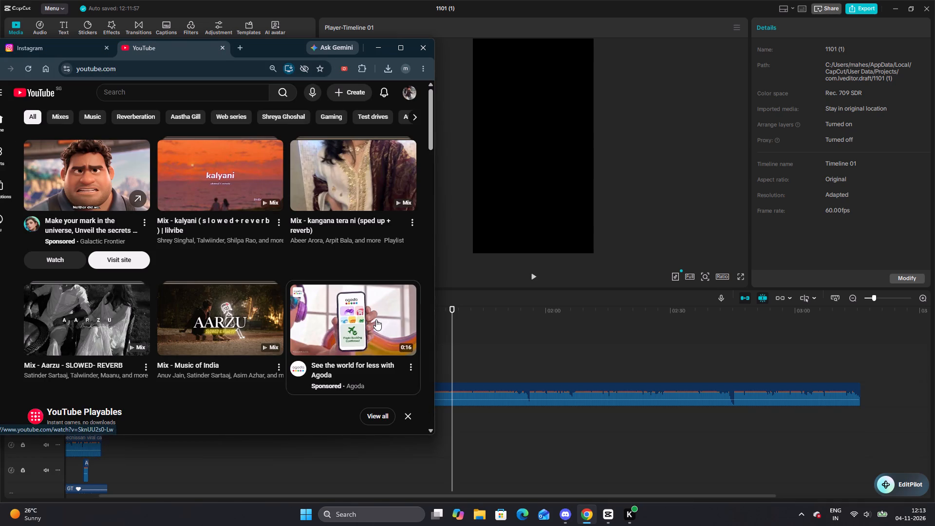
left_click(240, 96)
key("BackSpace")
key("BackSpace")
key("BackSpace")
key("BackSpace")
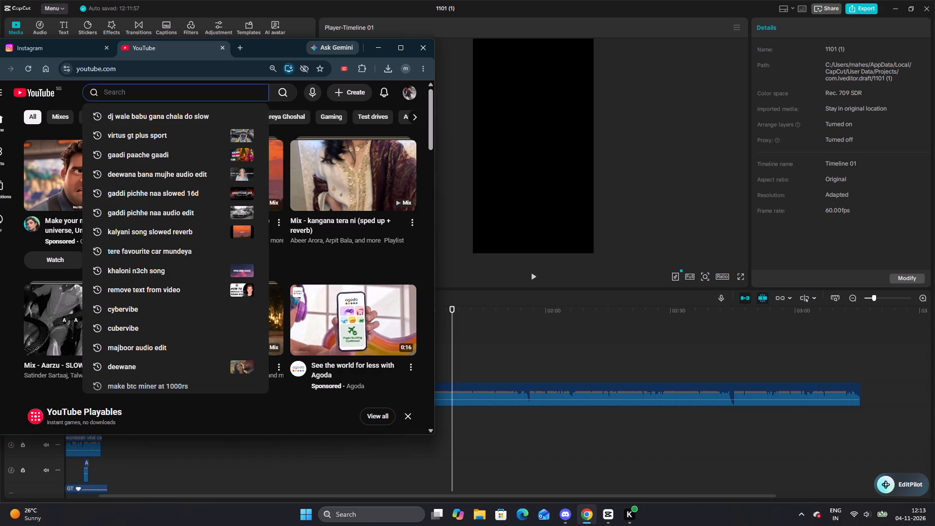
key("Down")
key("Return")
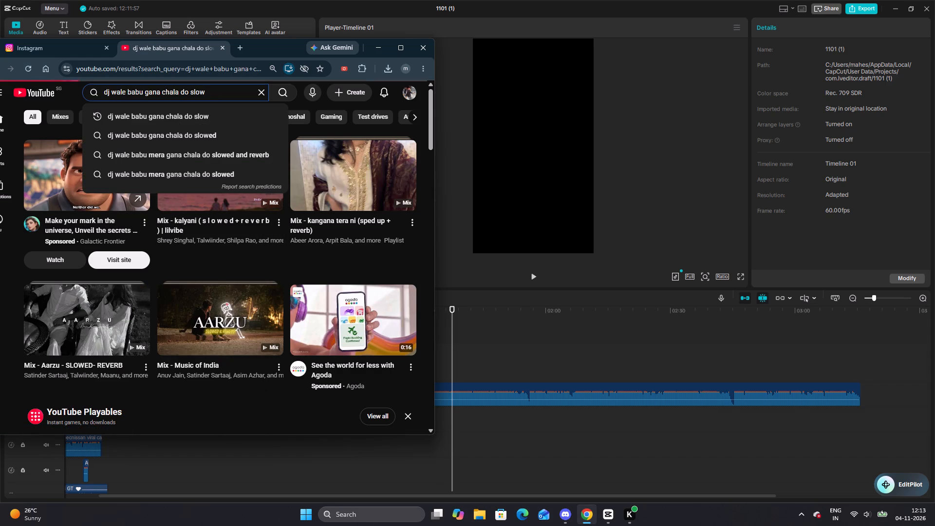
Open KP MUSIC's "dj wale babu badshah [ Slowed and Reverb ] Music Lover" video from the search results.
scroll(195, 249, "down", 2)
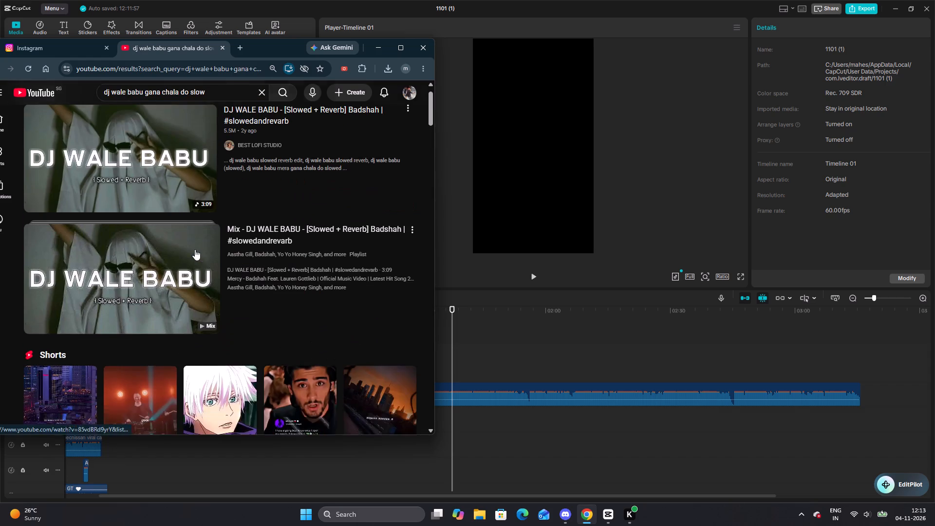
scroll(195, 249, "down", 4)
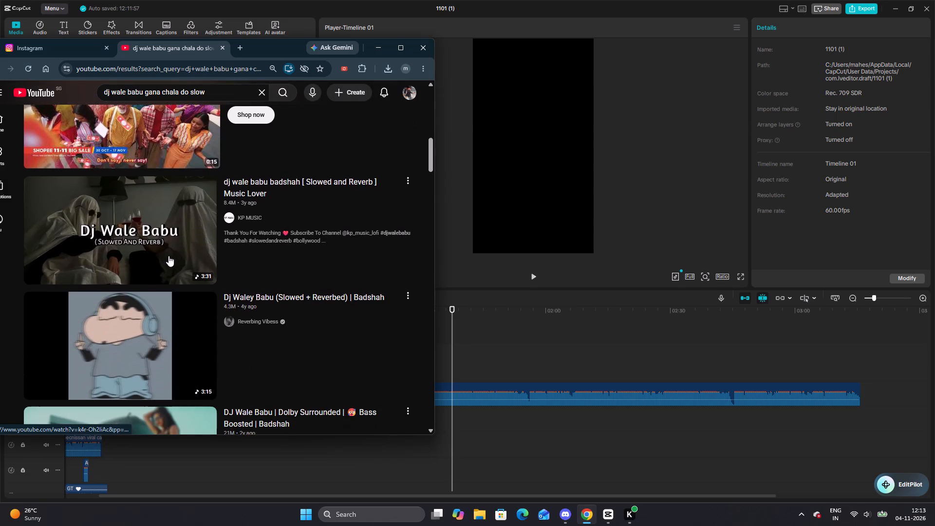
left_click(168, 256)
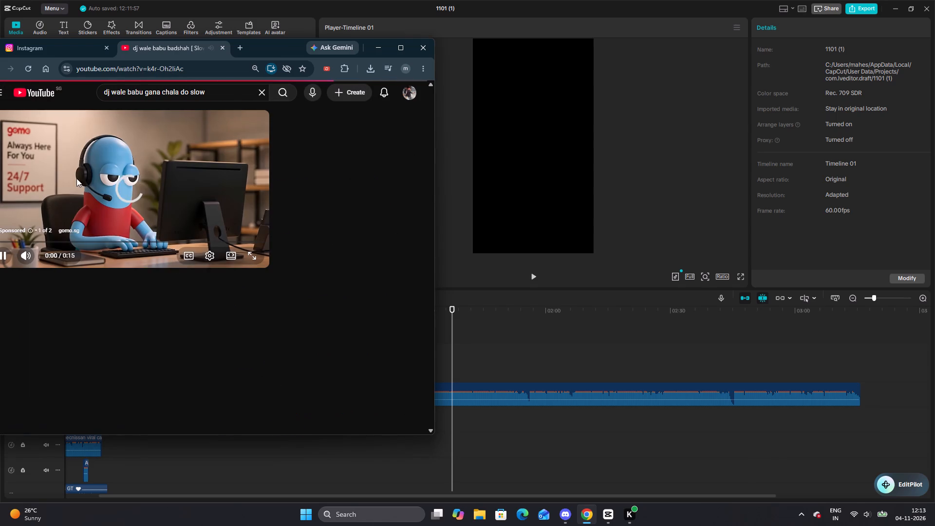
left_click(0, 71)
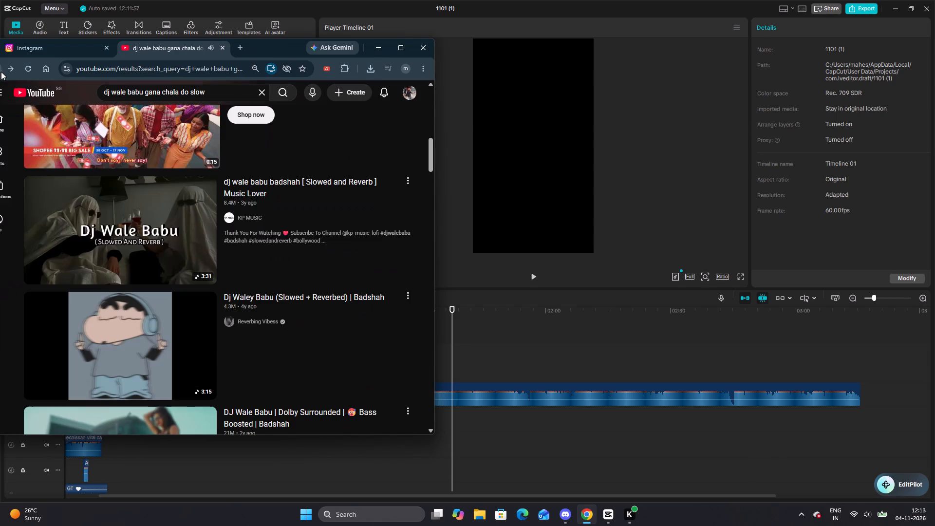
left_click_drag(246, 46, 255, 46)
left_click_drag(255, 46, 330, 50)
scroll(221, 215, "down", 3)
scroll(221, 215, "up", 1)
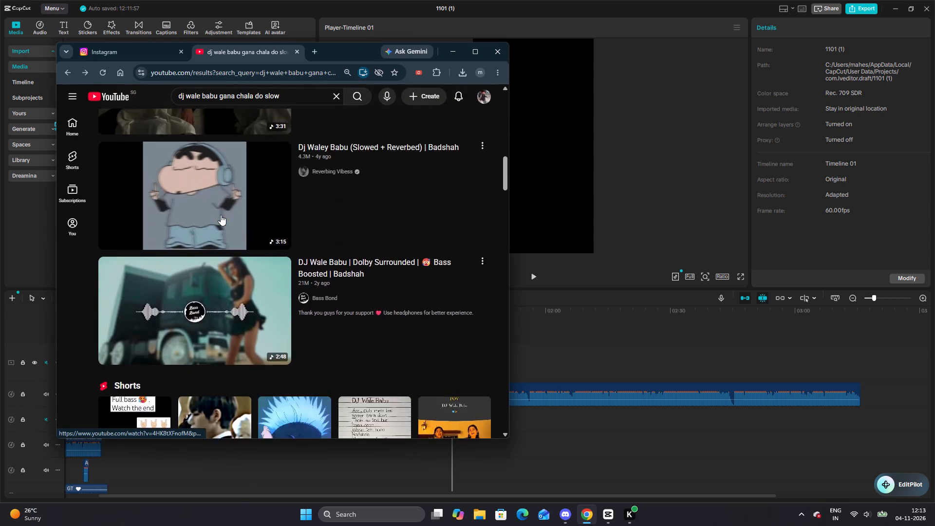
scroll(221, 215, "up", 1)
left_click(213, 206)
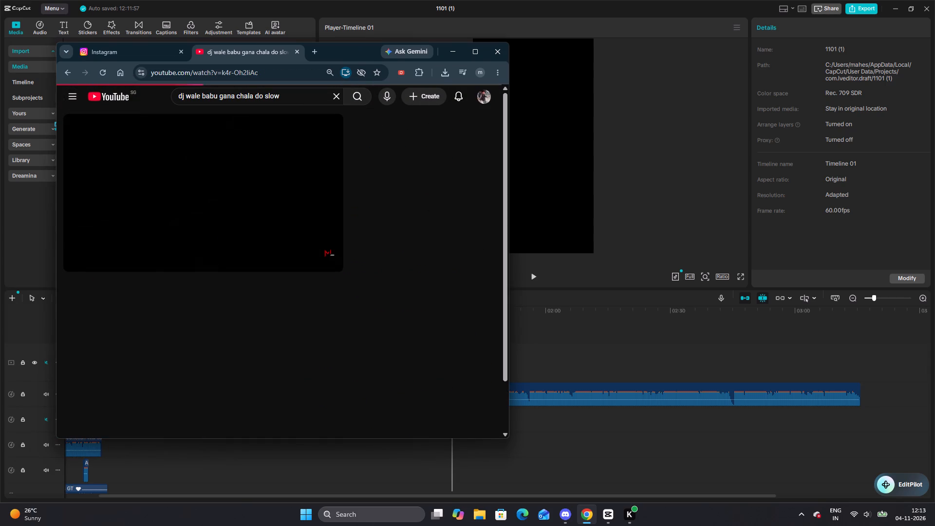
Preview the KP MUSIC version of the song from about 1:24 to 1:42.
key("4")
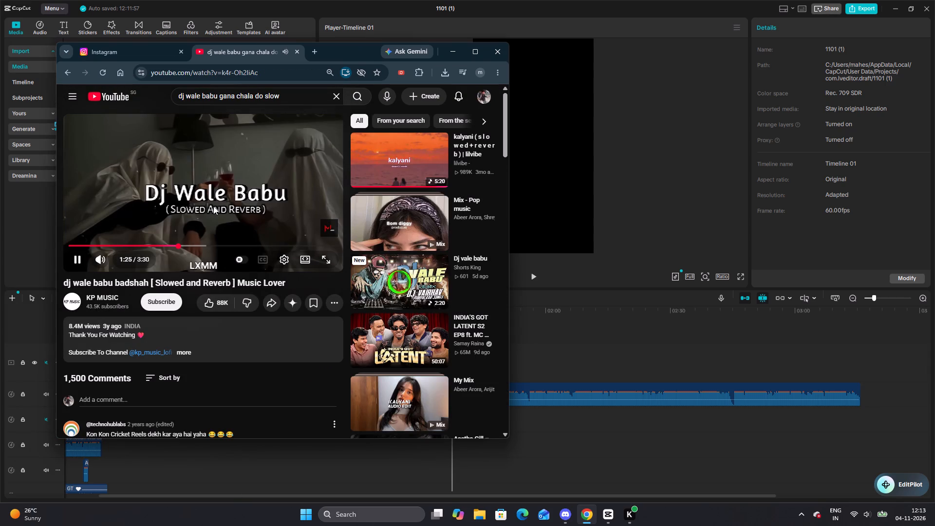
key("Right")
key("Right")
key("Right")
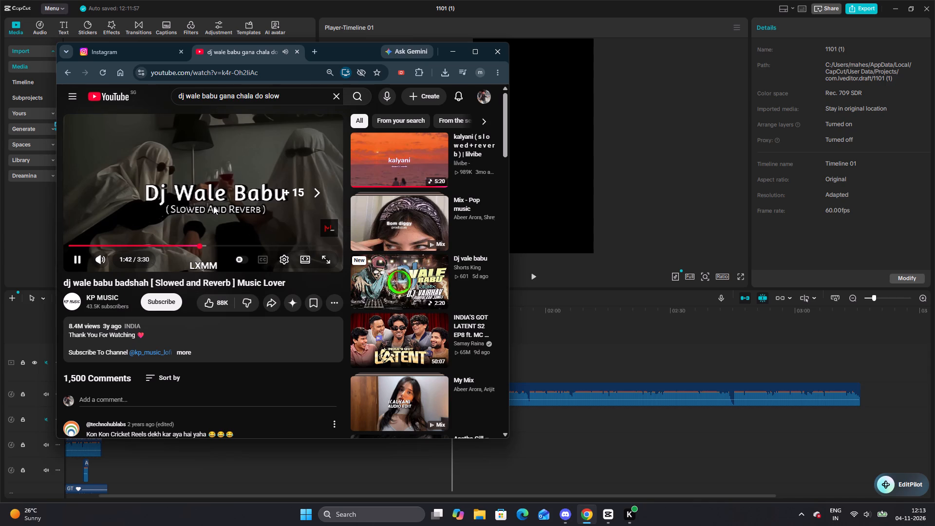
key("Left")
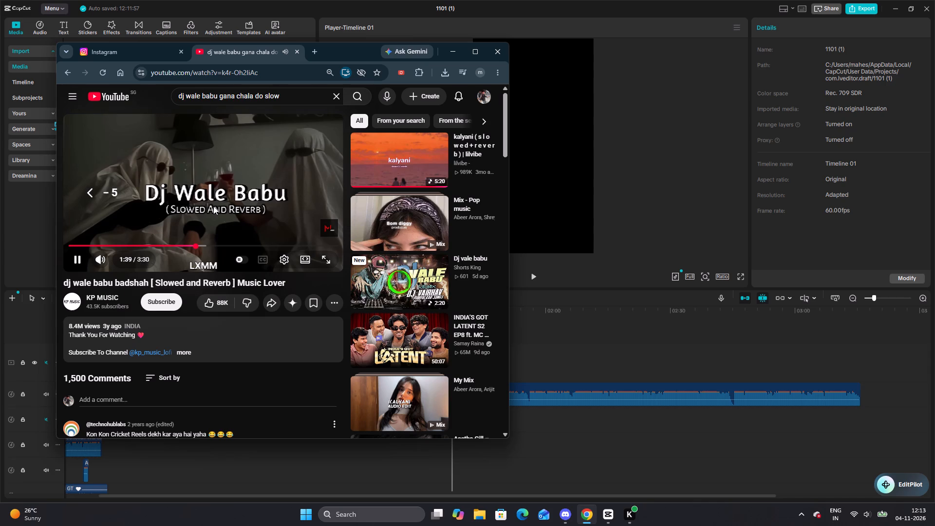
Take the KP MUSIC video's link to the clipboard and close its YouTube tab.
left_click(229, 80)
key("ctrl+x")
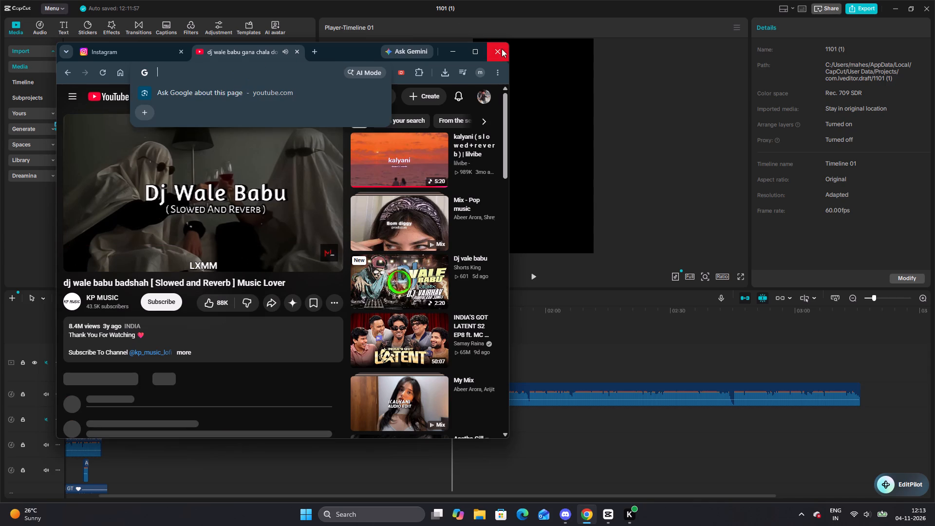
left_click(296, 49)
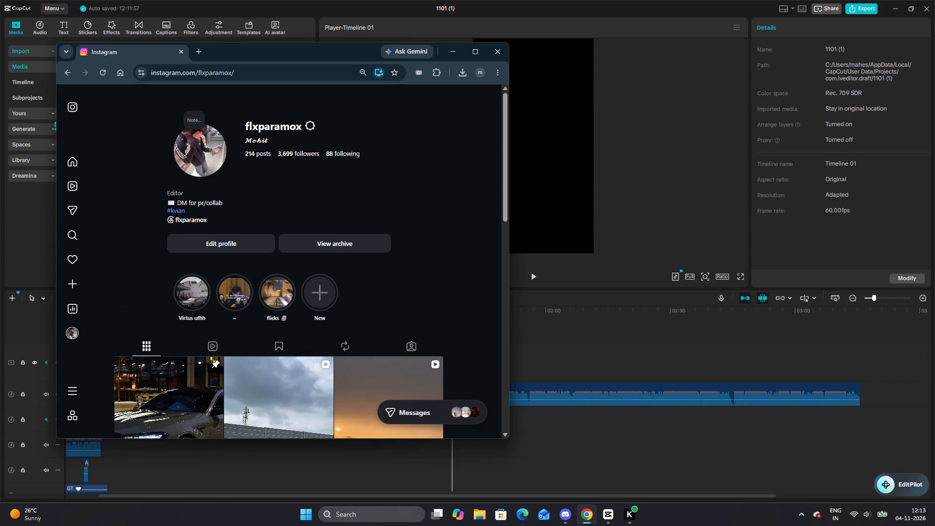
Find and launch 4K Video Downloader+ through Windows search.
left_click(356, 516)
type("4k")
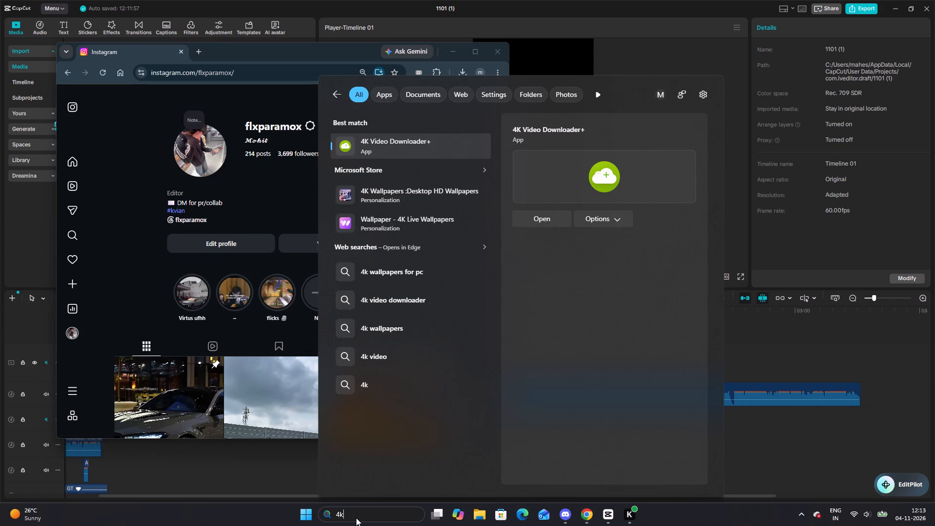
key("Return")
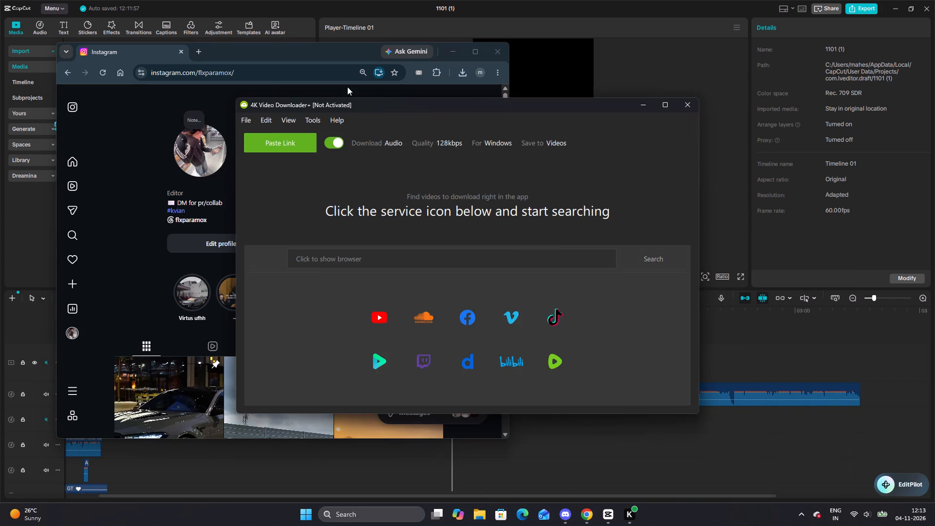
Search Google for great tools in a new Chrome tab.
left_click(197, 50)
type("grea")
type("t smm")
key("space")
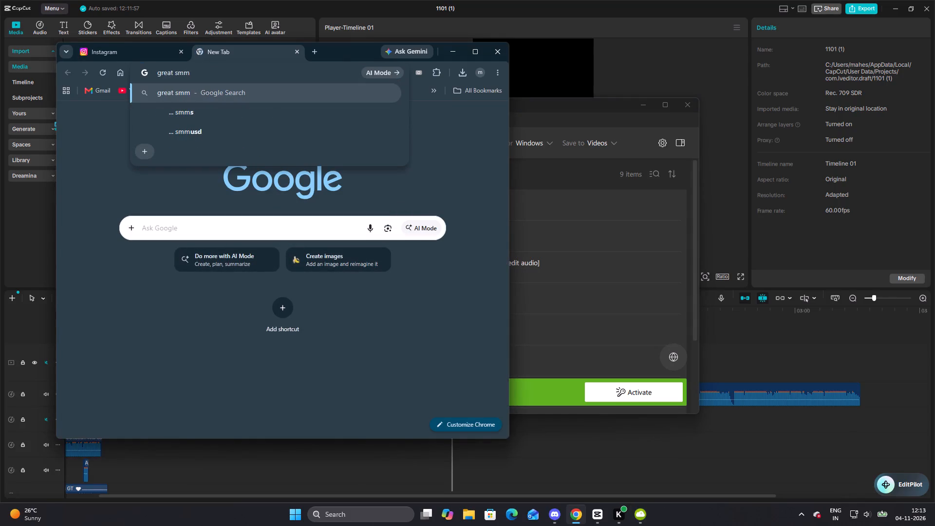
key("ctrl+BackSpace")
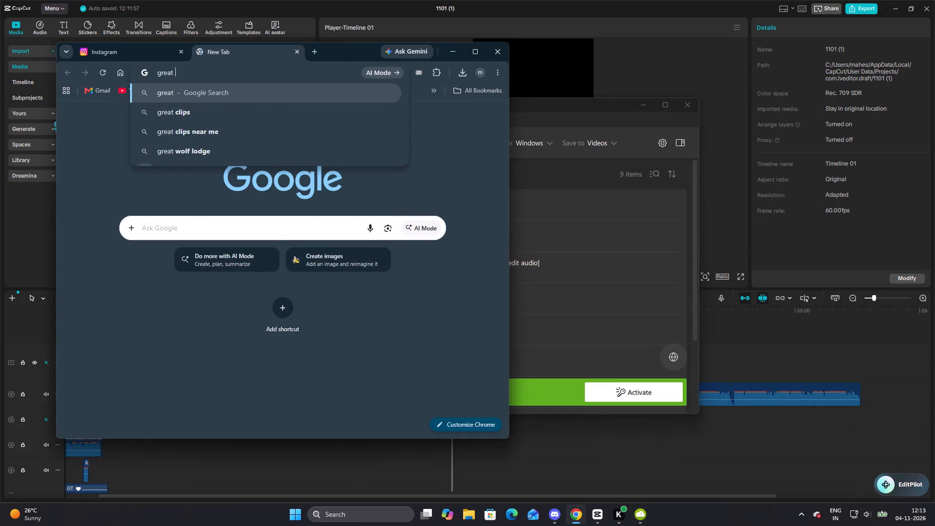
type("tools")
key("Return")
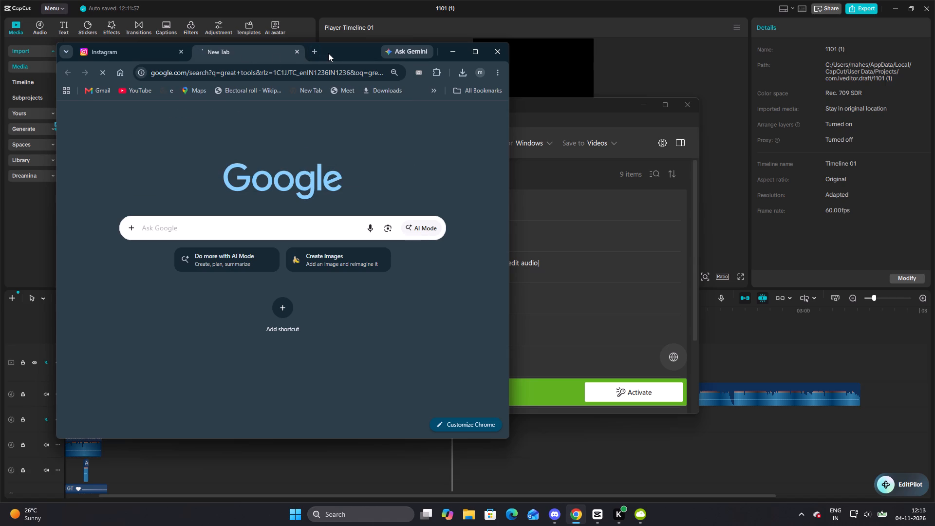
Switch to 4K Video Downloader+ and add the copied YouTube link as an audio download.
left_click(525, 109)
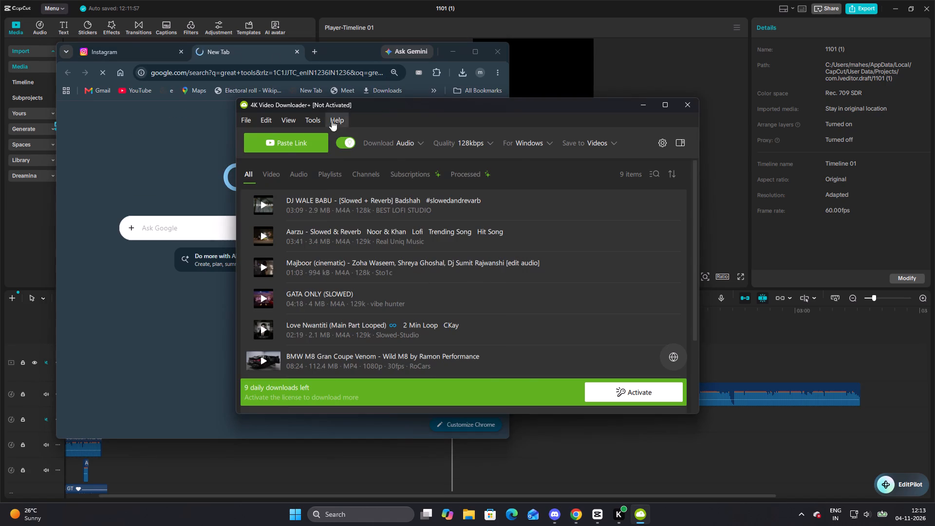
left_click(282, 141)
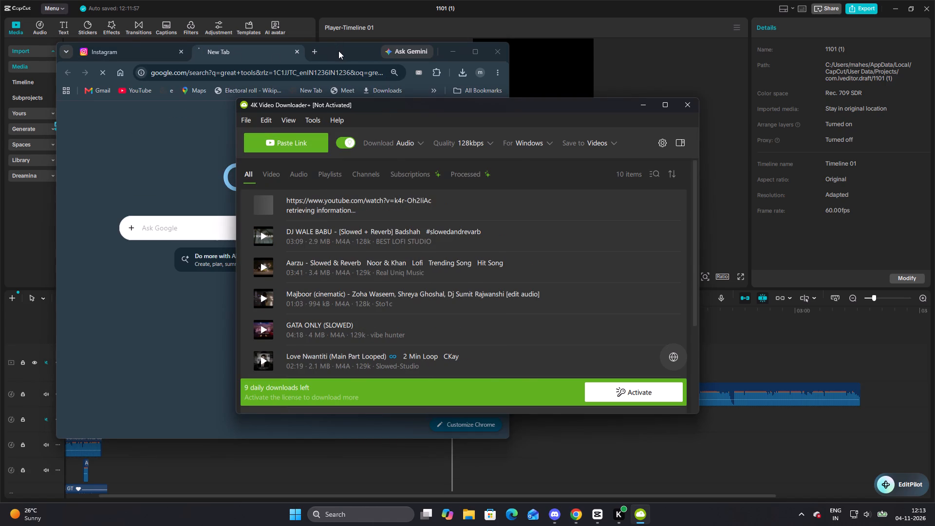
Maximise the Chrome window and replace the great tools search tab with a blank new tab.
double_click(338, 51)
left_click(255, 2)
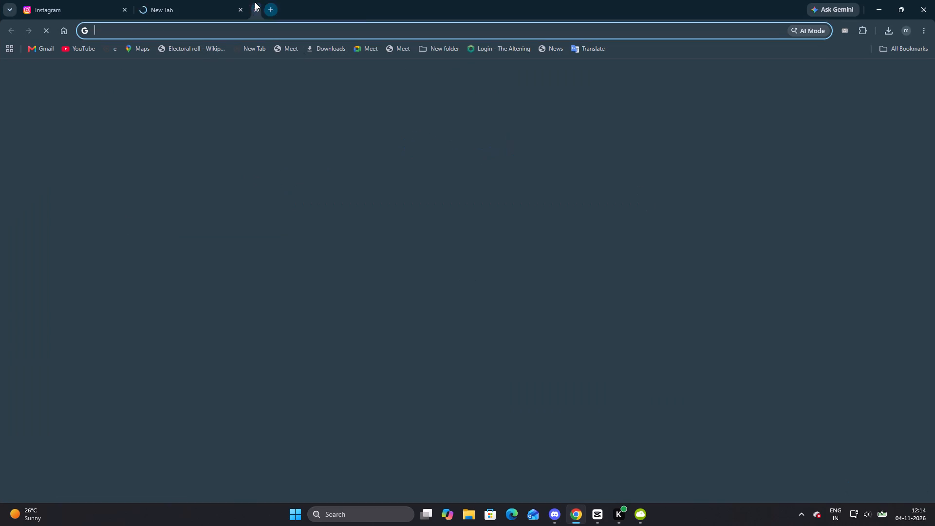
left_click(239, 7)
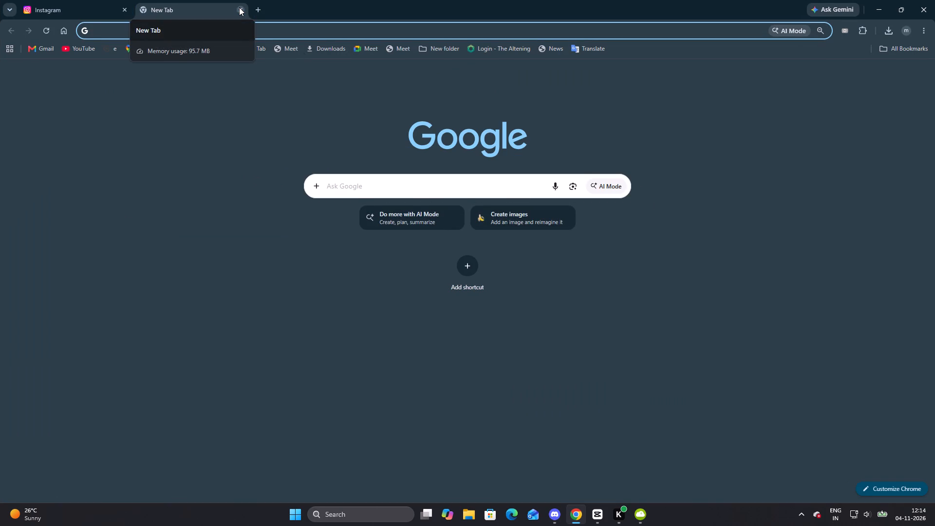
Return to CapCut and mute the DJ WALE BABU audio track.
key("alt+Tab")
key("alt+Tab")
key("alt+Tab")
key("alt+Tab")
key("alt+Tab")
key("alt+Tab")
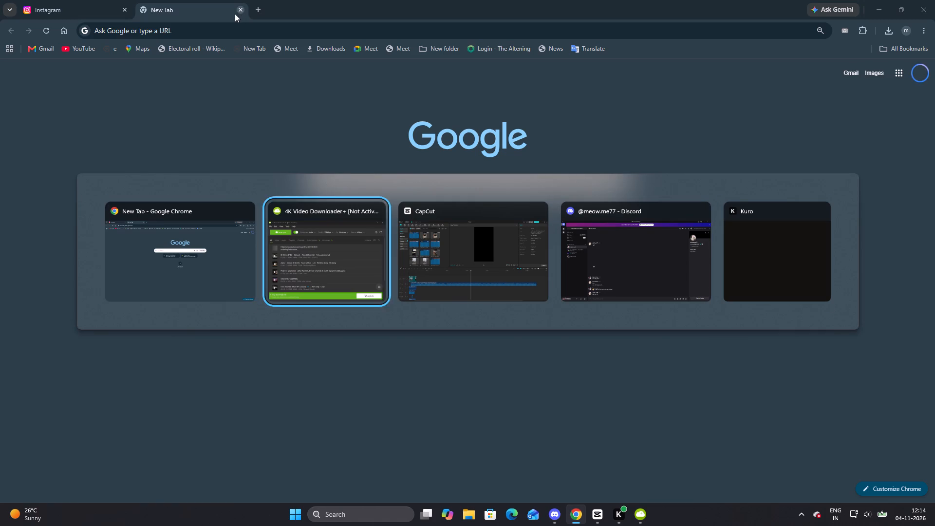
key("alt+Tab")
key("space")
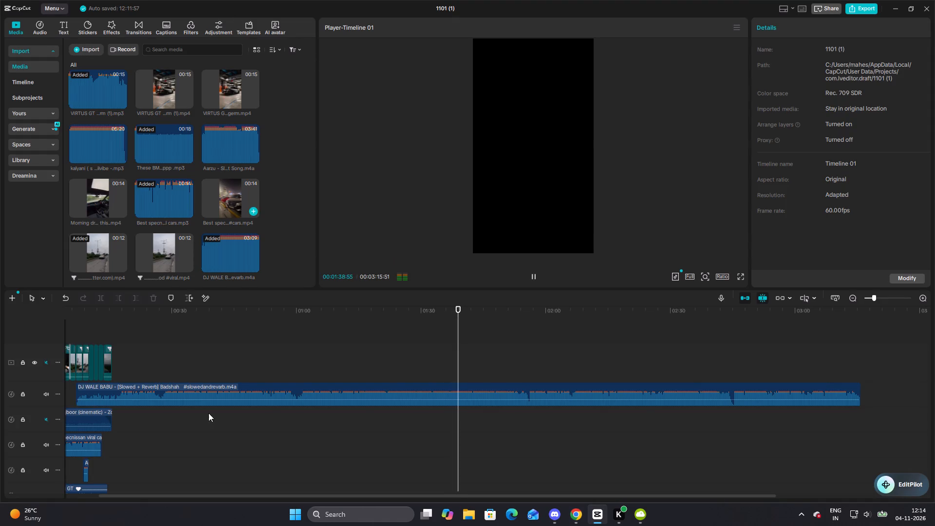
left_click(262, 499)
left_click_drag(262, 498, 194, 490)
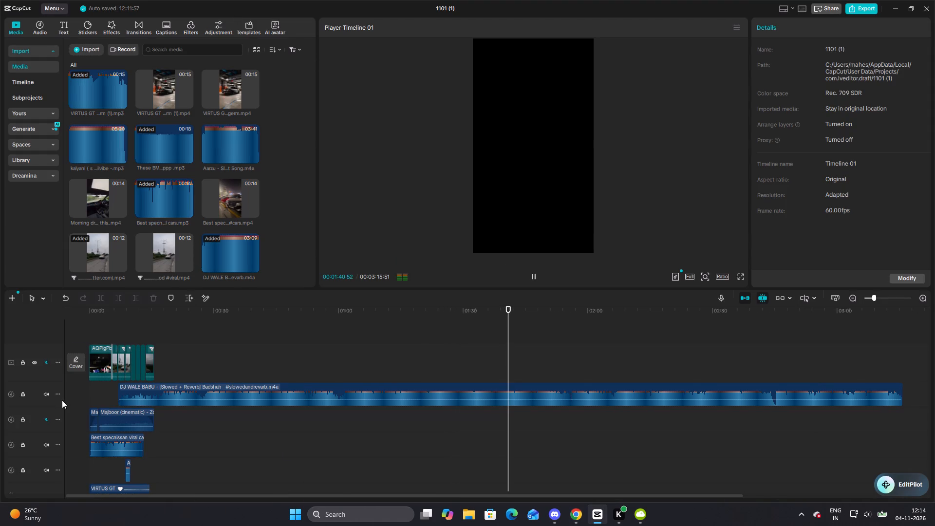
left_click(52, 395)
left_click(42, 399)
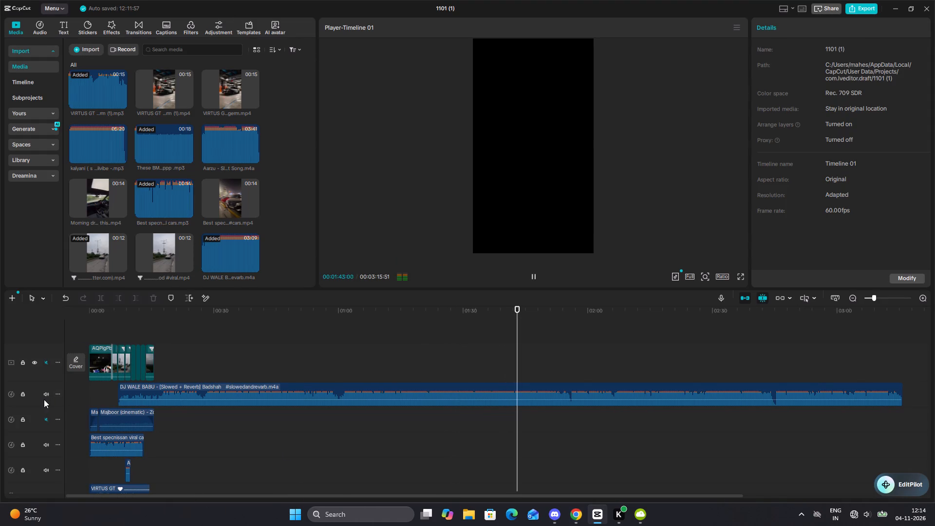
left_click(45, 399)
left_click(45, 397)
Play the edit from the start and return the playhead to the beginning.
left_click(95, 333)
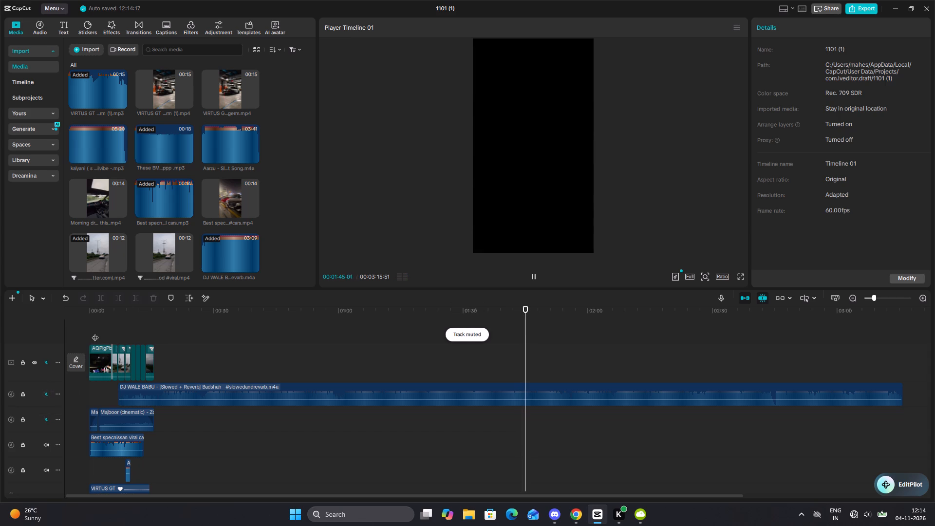
left_click_drag(95, 333, 86, 332)
key("space")
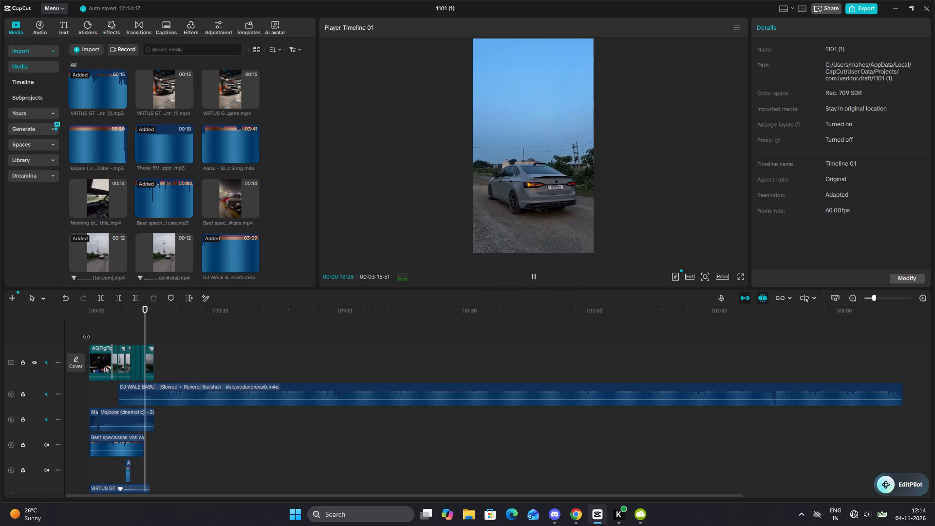
left_click(107, 337)
left_click_drag(107, 337, 75, 328)
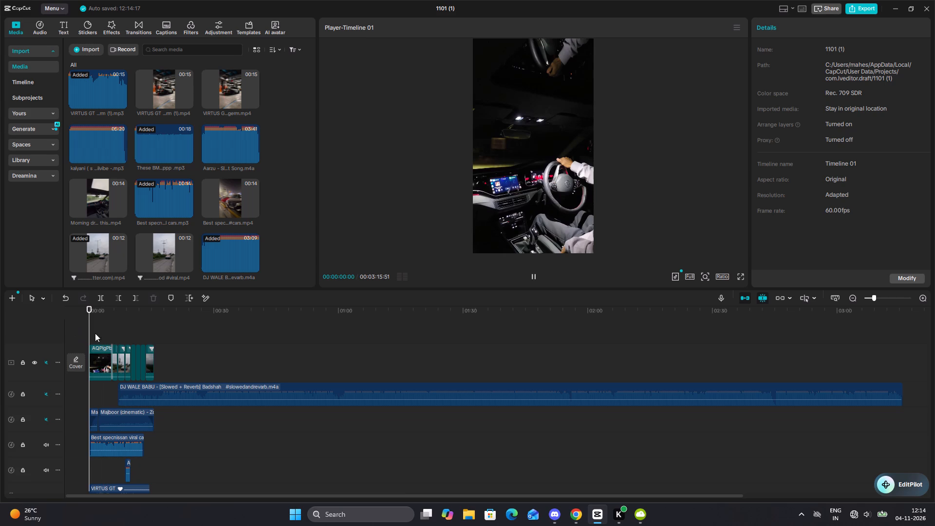
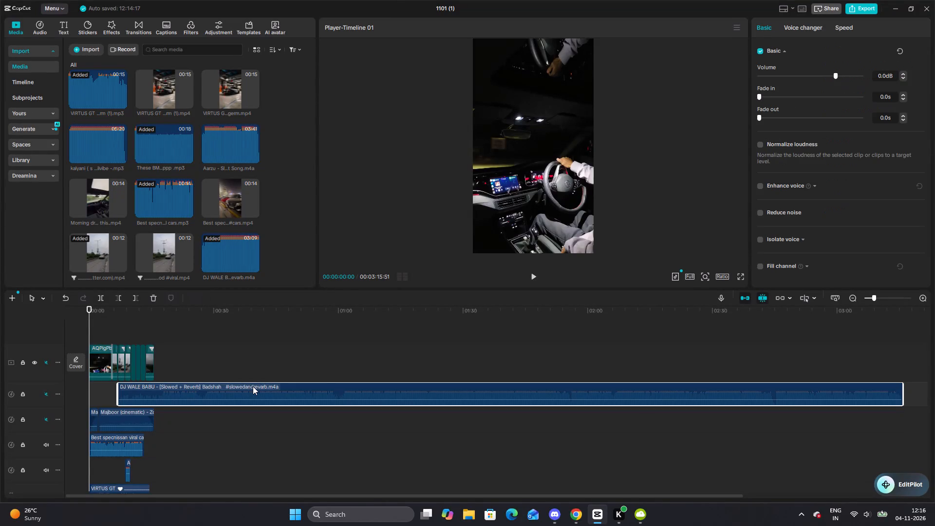
Delete the DJ WALE BABU [Slowed + Reverb] audio clip from the timeline.
key("Delete")
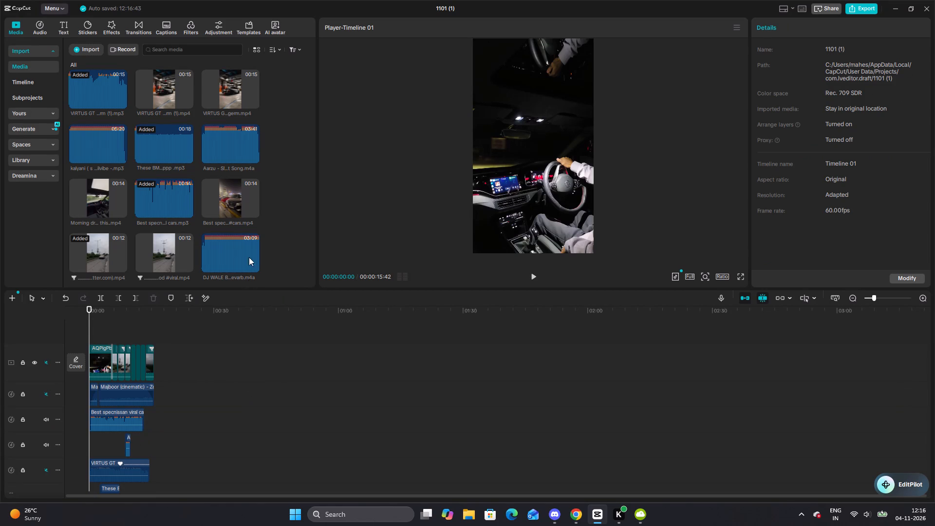
left_click(212, 254)
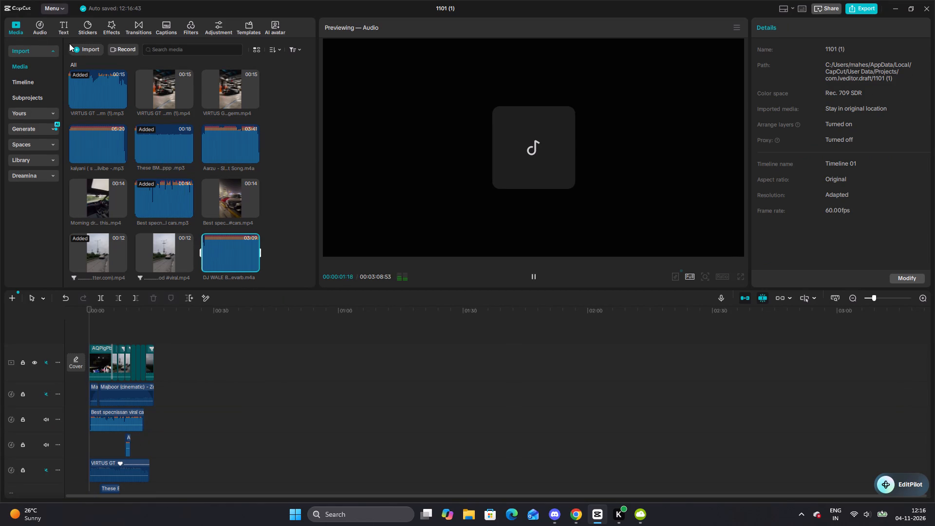
key("space")
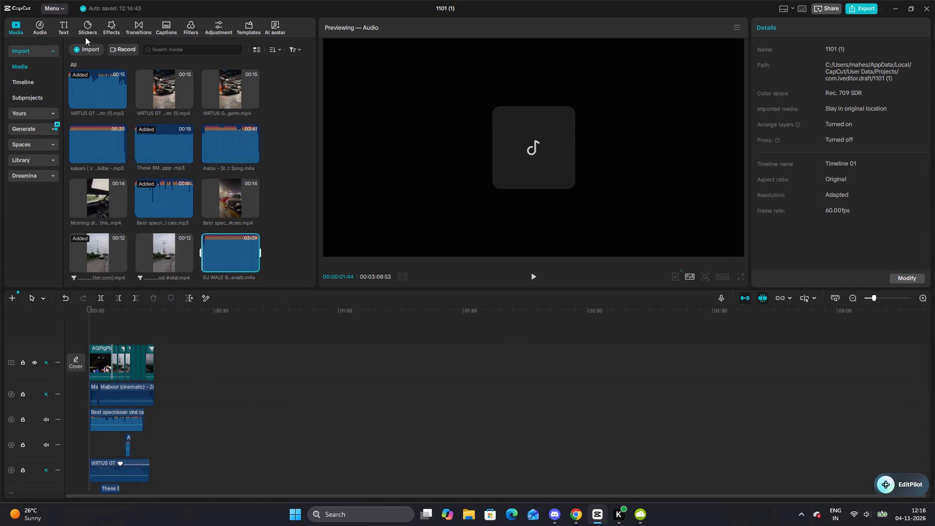
Import the audio file "dj wale babu badshah [ Slowed and Reverb ] Music Lover" from the 4K Video Downloader+ folder into the project media.
left_click(87, 46)
left_click(99, 69)
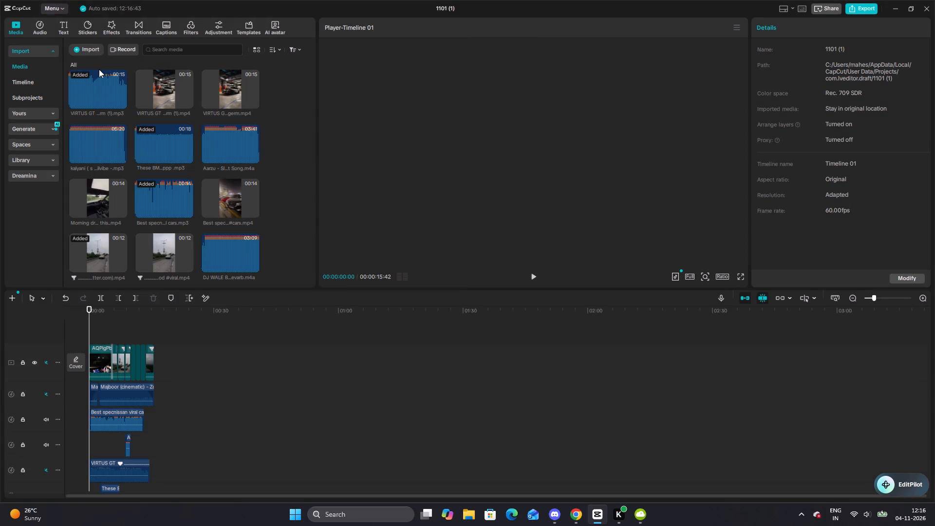
left_click(130, 124)
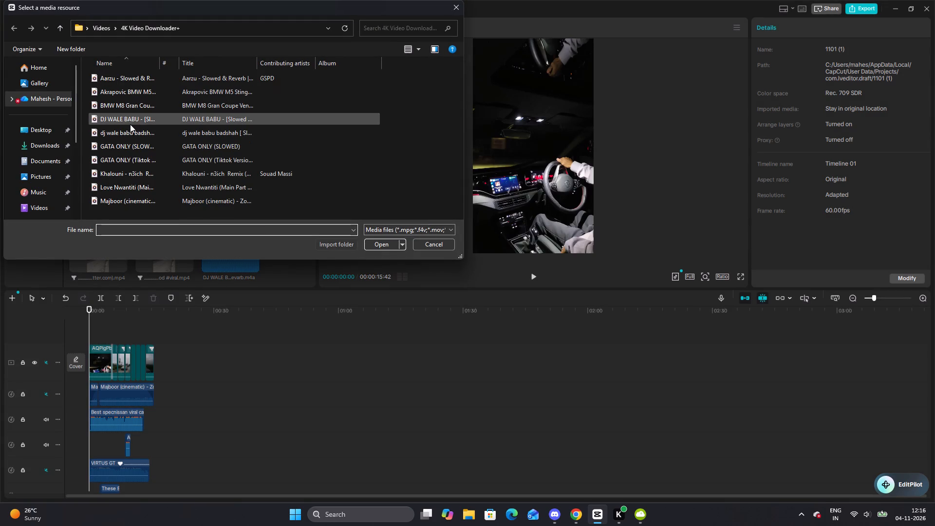
left_click(135, 130)
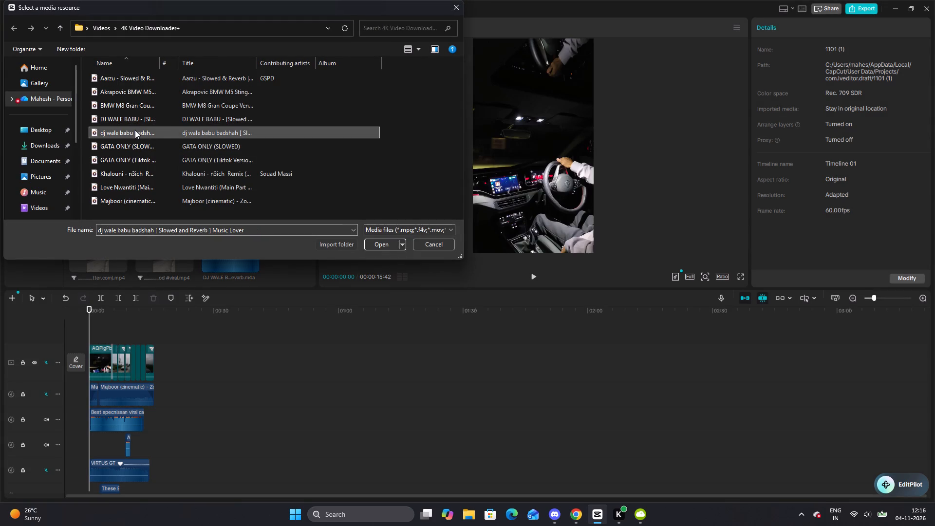
left_click(383, 241)
Preview the imported dj wale babu badshah audio and place it on a new track below the video, starting about 11 seconds in.
key("space")
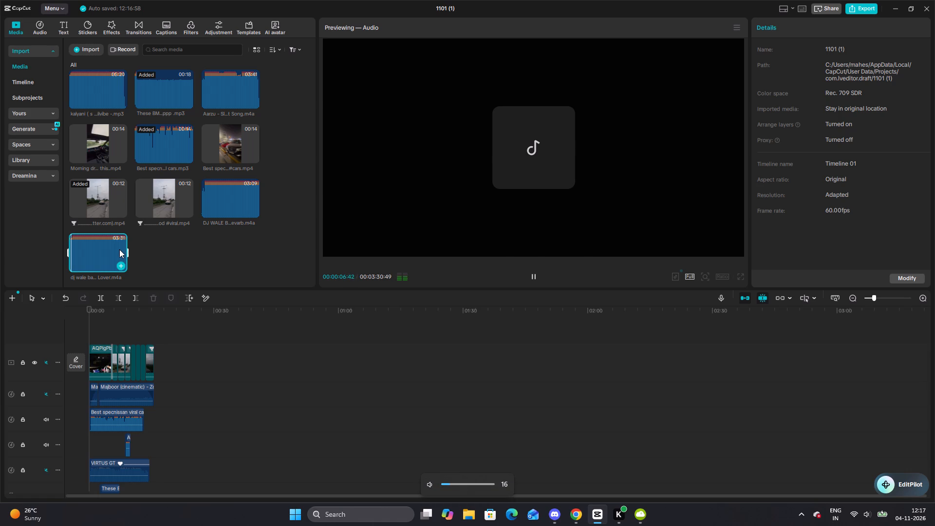
left_click_drag(119, 249, 135, 325)
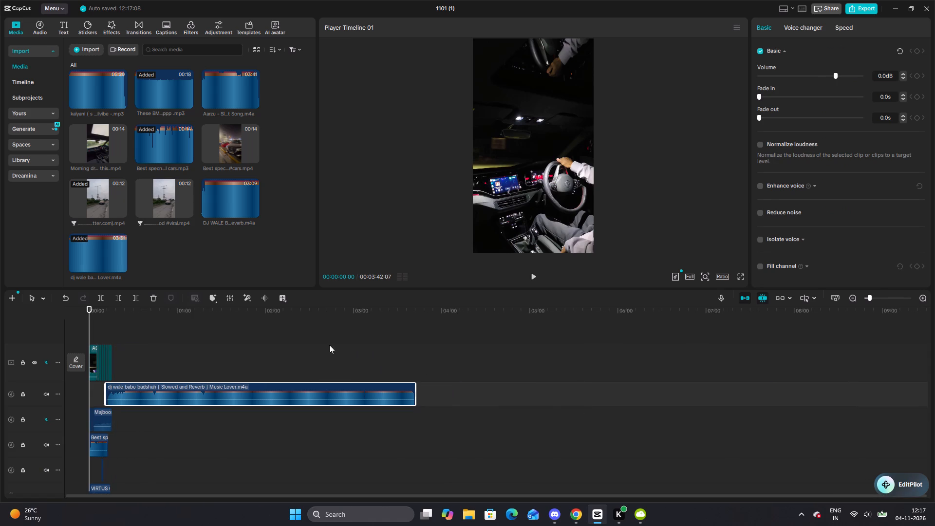
left_click(244, 339)
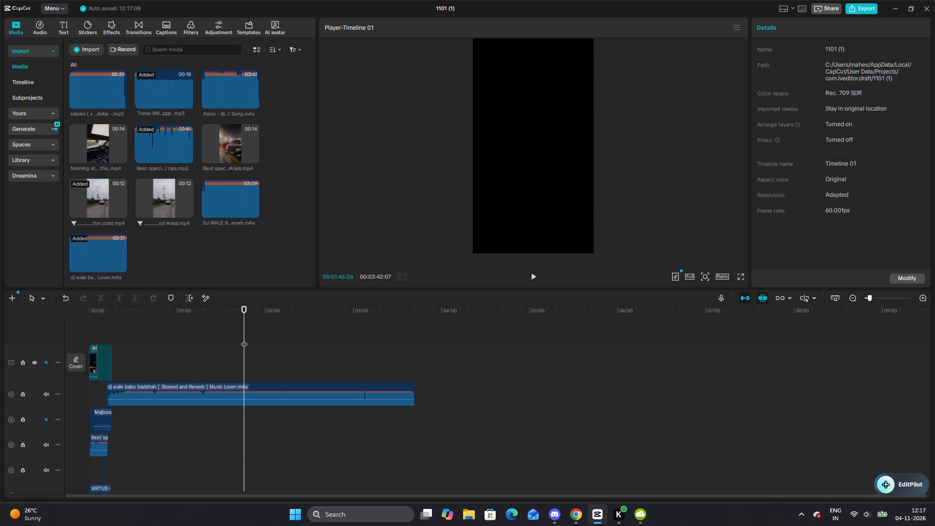
Connect the computer to the OnePlus Nord Buds 3 Pro over Bluetooth and return to the CapCut editor.
left_click(854, 517)
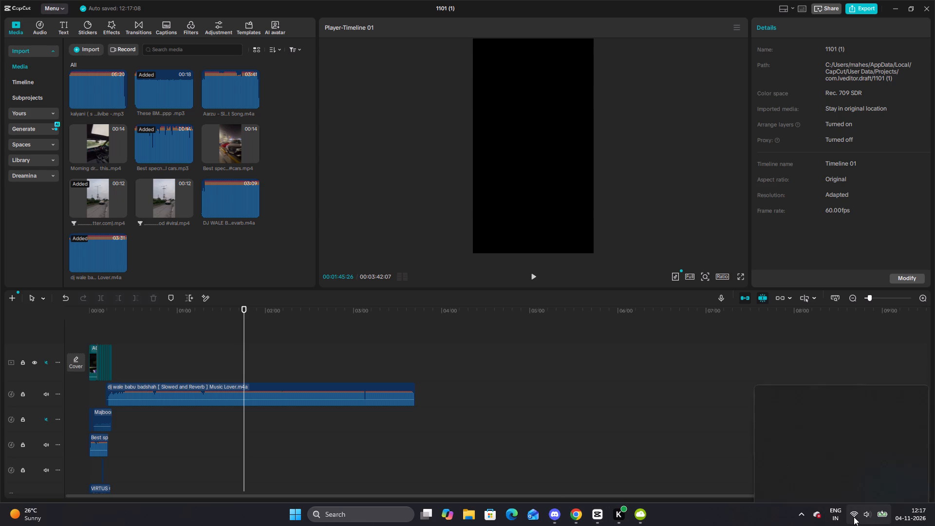
left_click(863, 334)
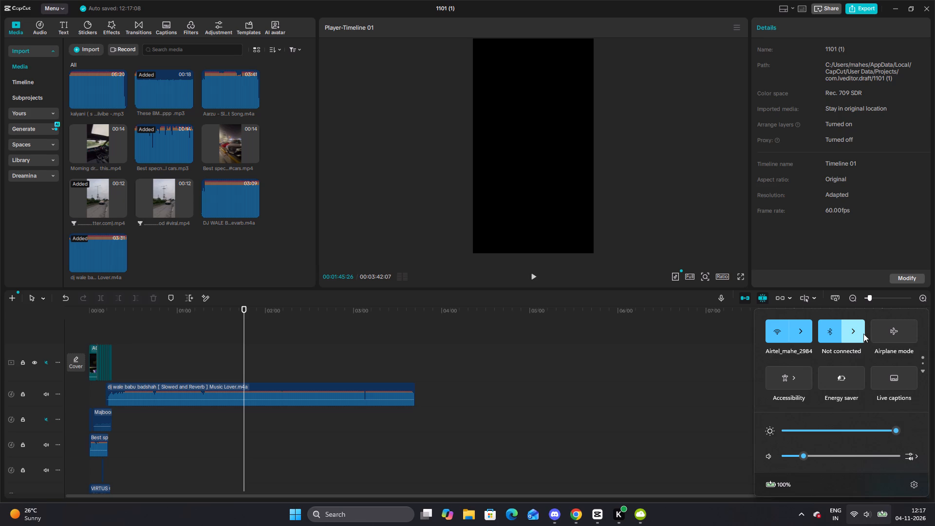
left_click(839, 357)
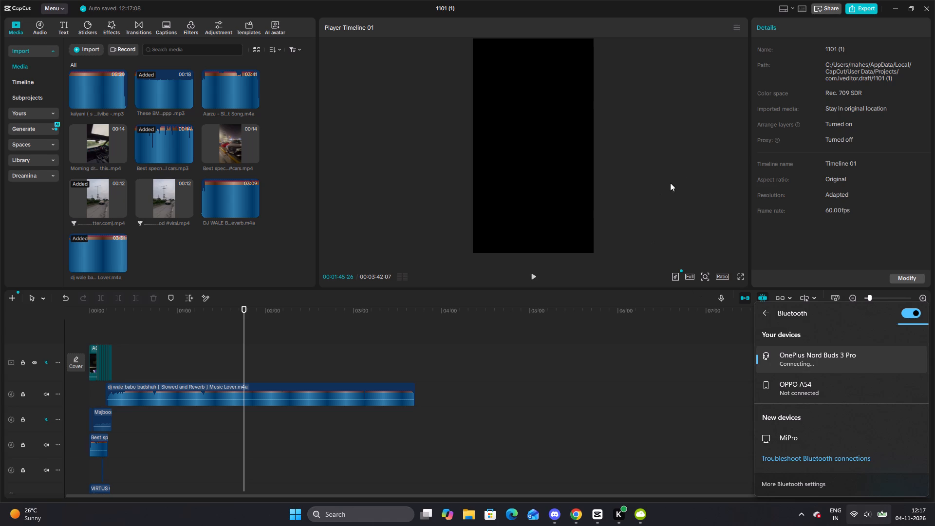
left_click(679, 174)
Restore the maximised CapCut window to a smaller floating window over Discord.
left_click_drag(618, 0, 609, 158)
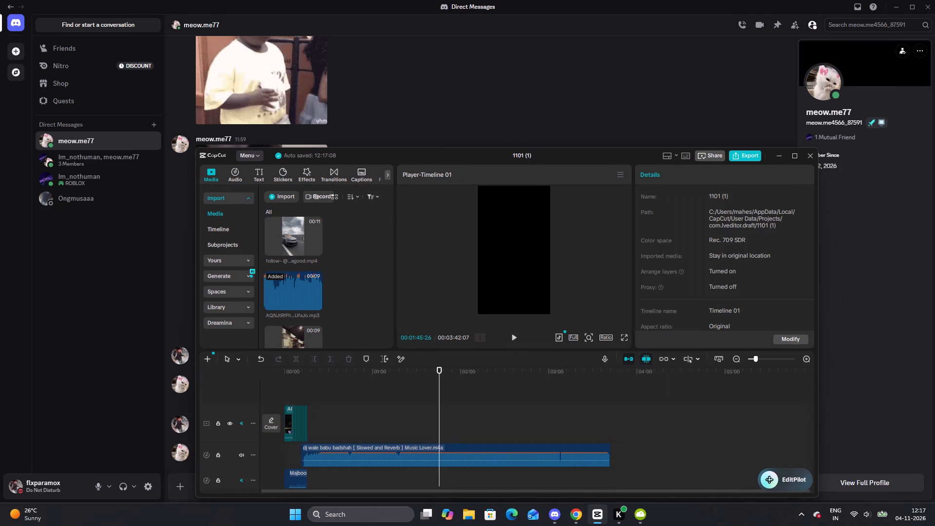
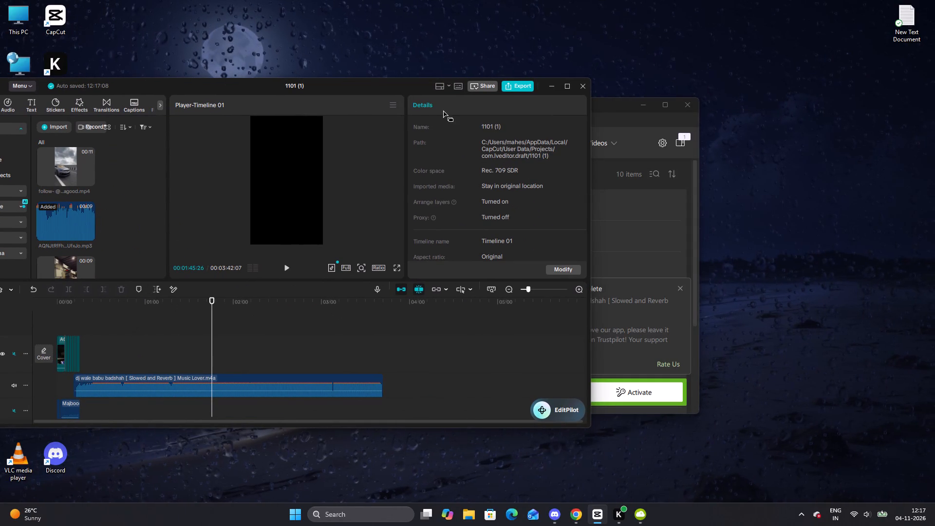
Quit 4K Video Downloader+ completely so that it no longer runs in the background.
left_click(643, 510)
left_click(643, 510)
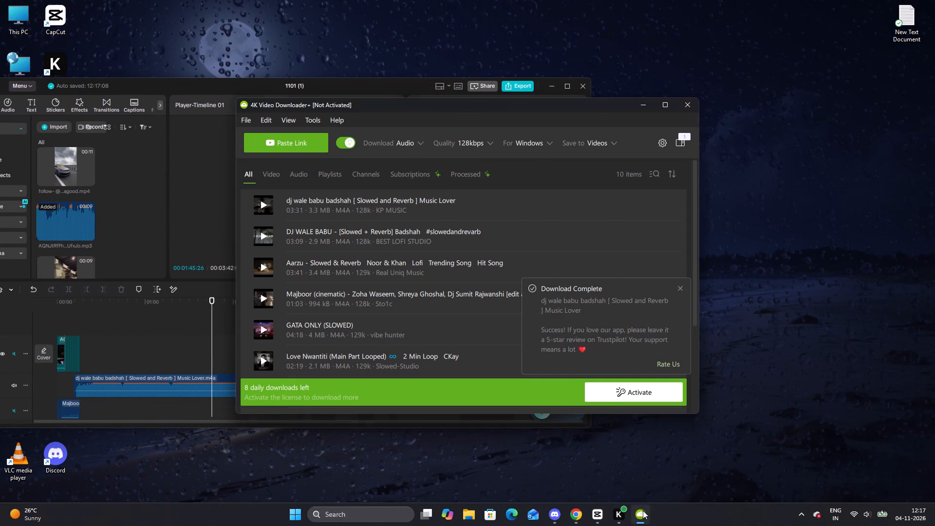
left_click(643, 510)
left_click(808, 525)
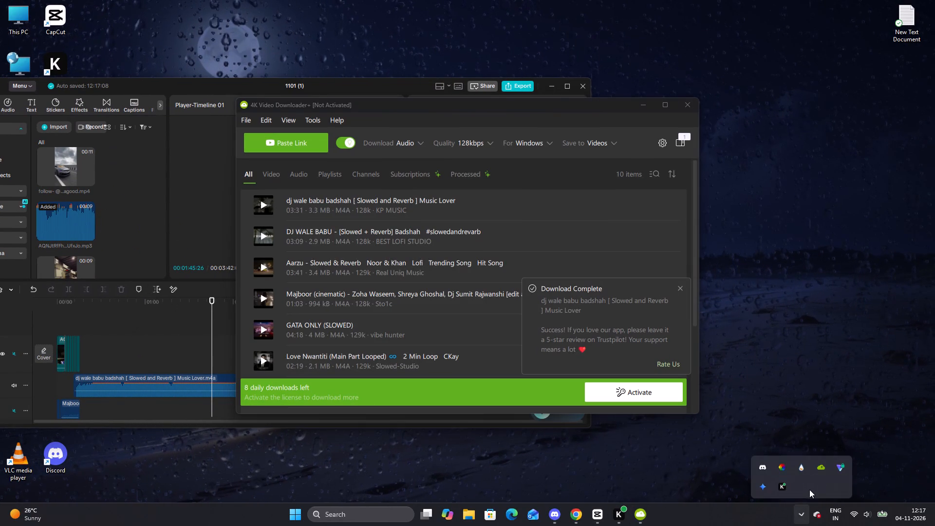
right_click(766, 487)
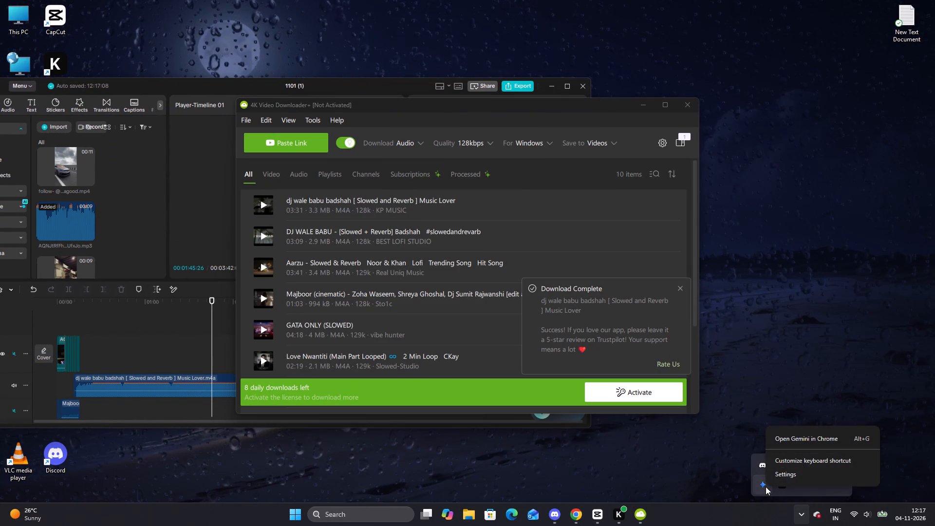
left_click(766, 487)
right_click(815, 462)
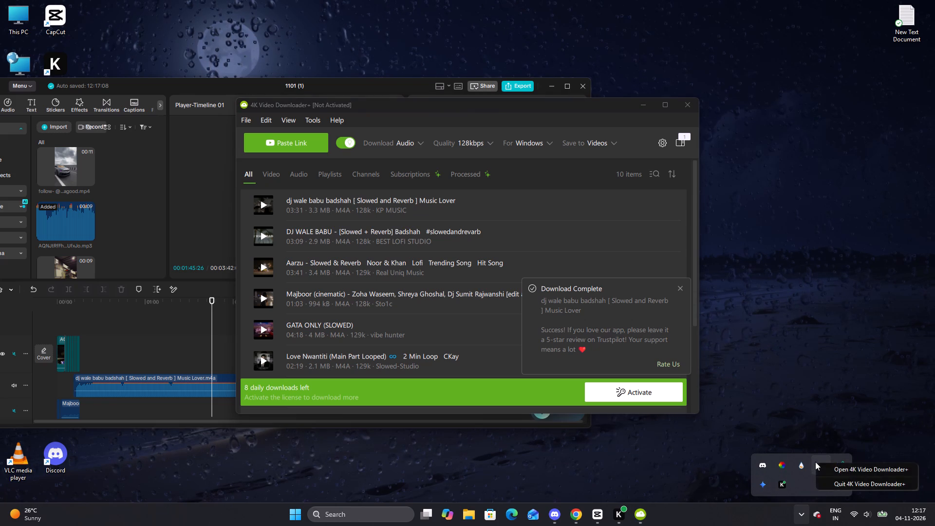
left_click(835, 484)
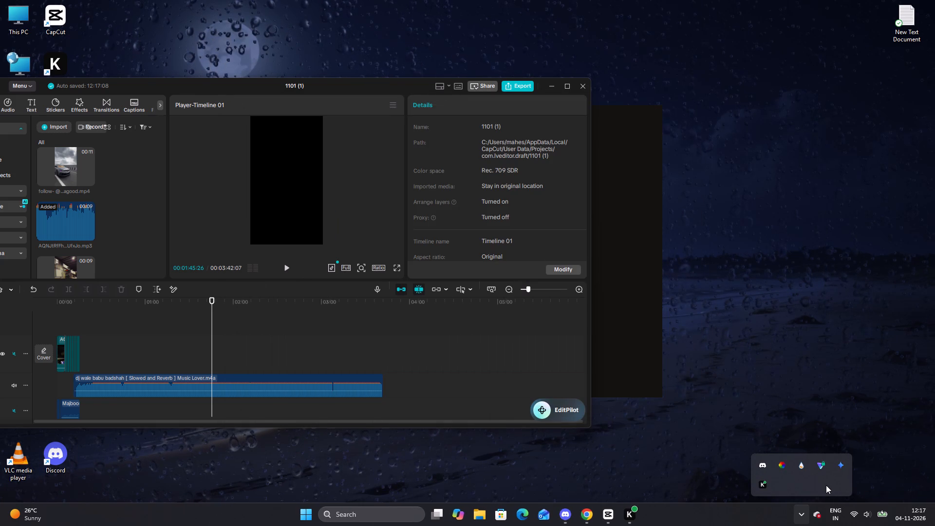
Reconnect the computer to the OnePlus Nord Buds 3 Pro over Bluetooth.
left_click(870, 516)
left_click(851, 334)
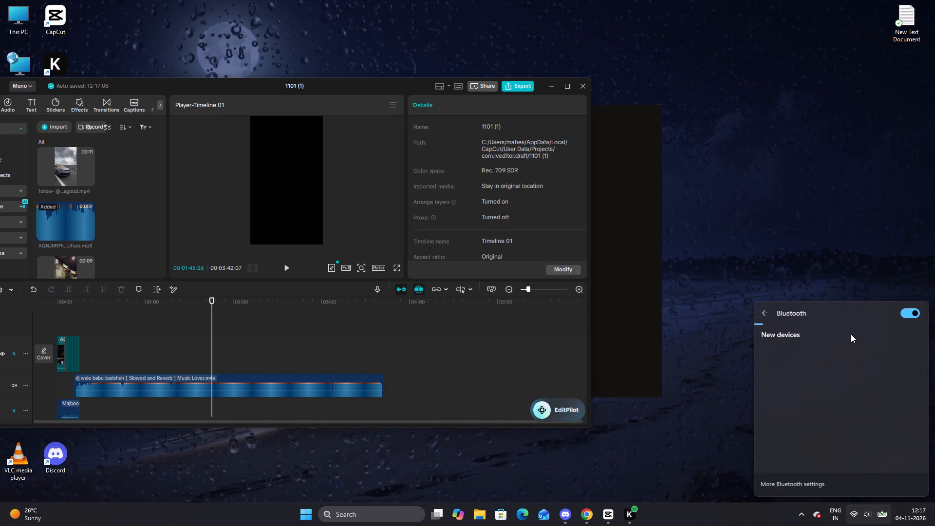
left_click(819, 347)
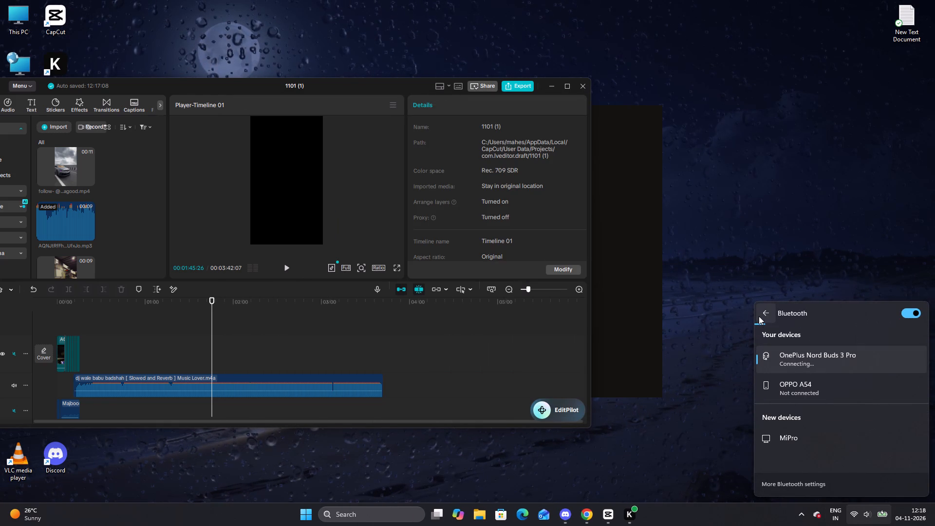
left_click(712, 329)
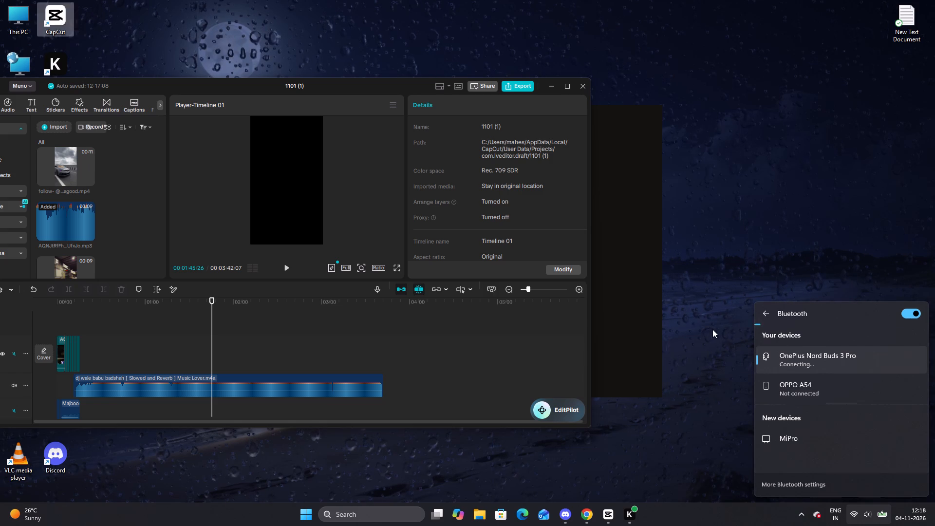
Show the hidden background apps in the system tray.
left_click(802, 523)
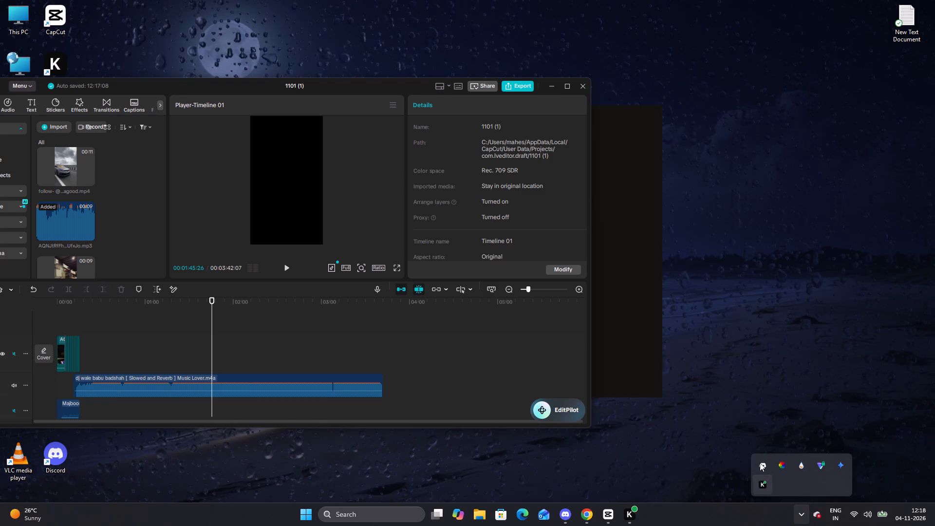
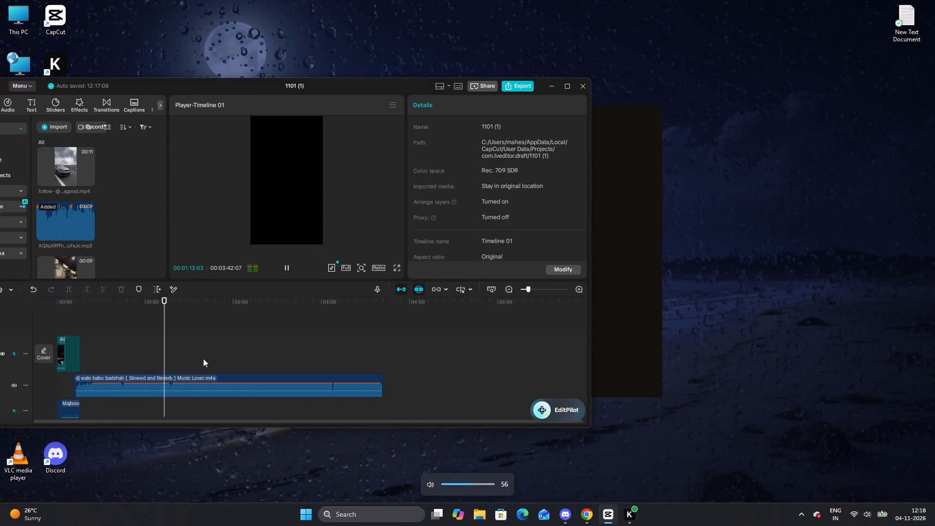
Maximize the editor and replay the dj wale babu song between about 1:43 and 1:52 to find its new starting point.
left_click(204, 358)
key("space")
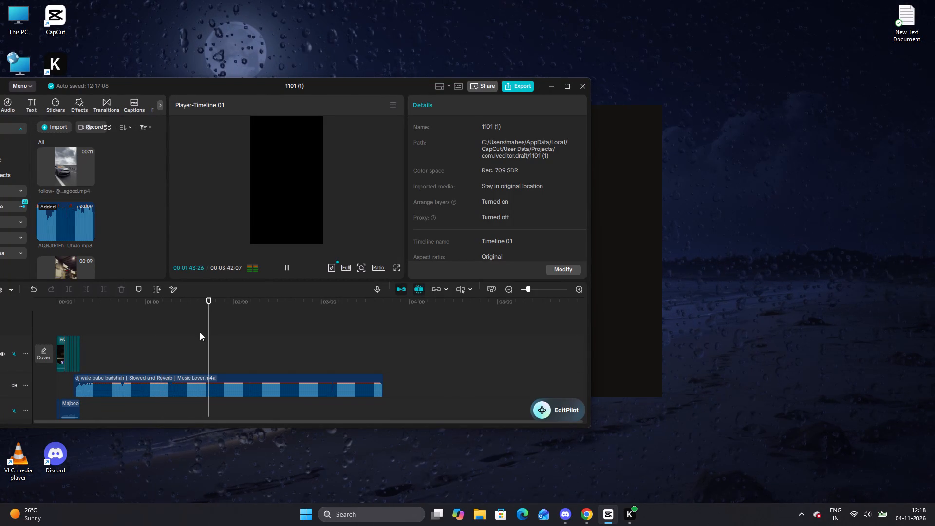
left_click(574, 86)
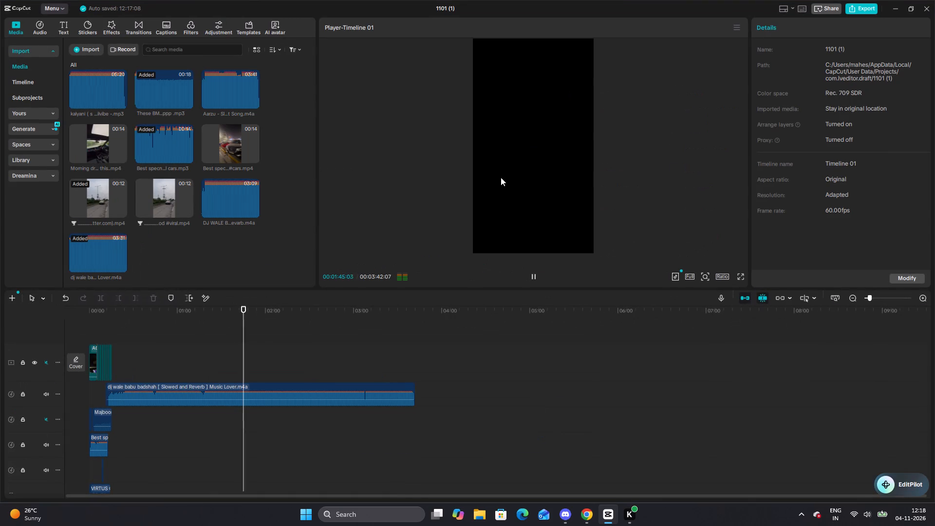
left_click(253, 358)
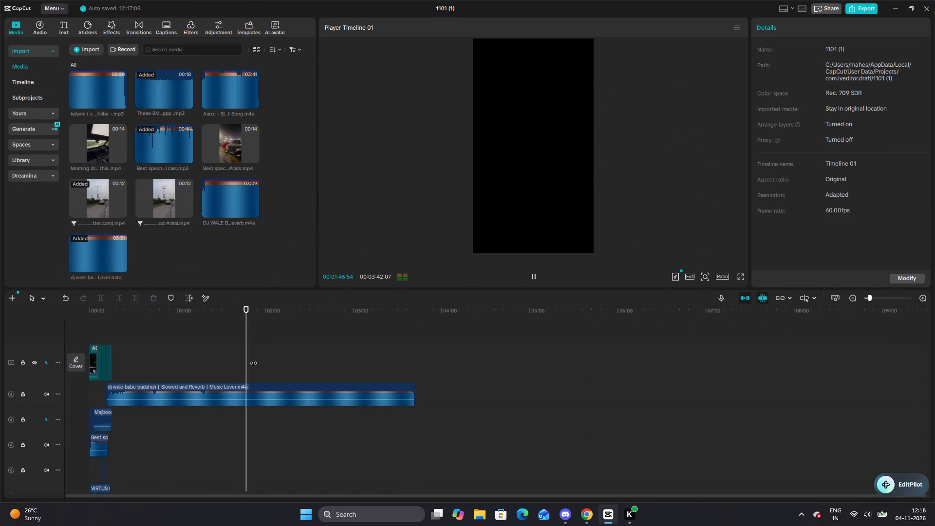
left_click(253, 358)
key("space")
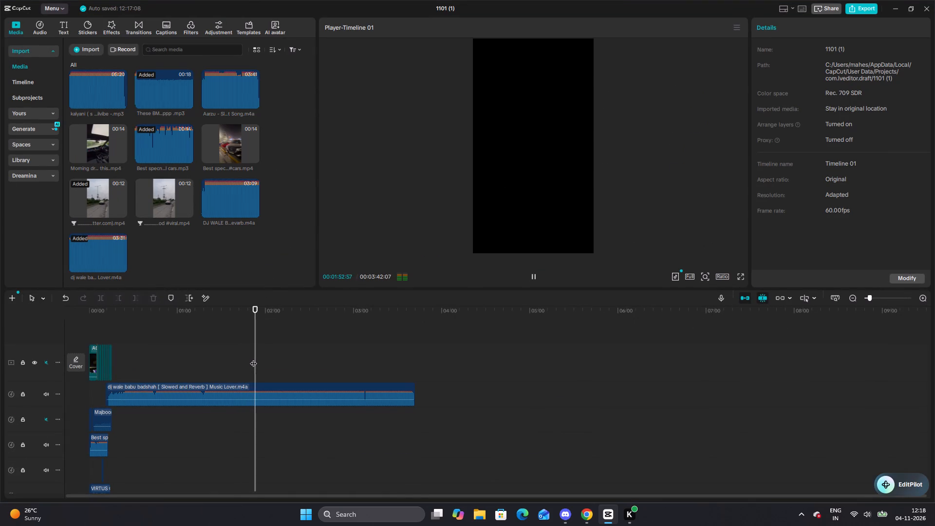
left_click_drag(253, 358, 249, 358)
key("space")
key("space")
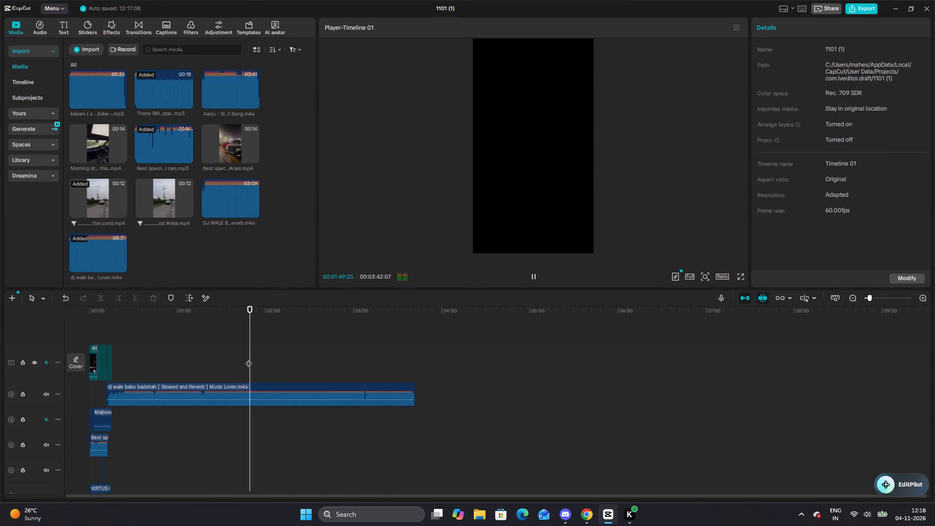
double_click(250, 358)
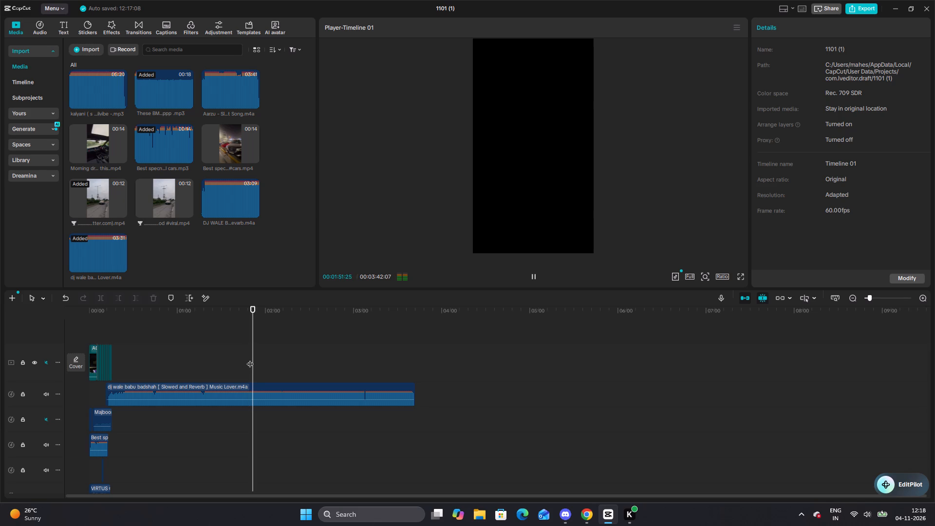
key("space")
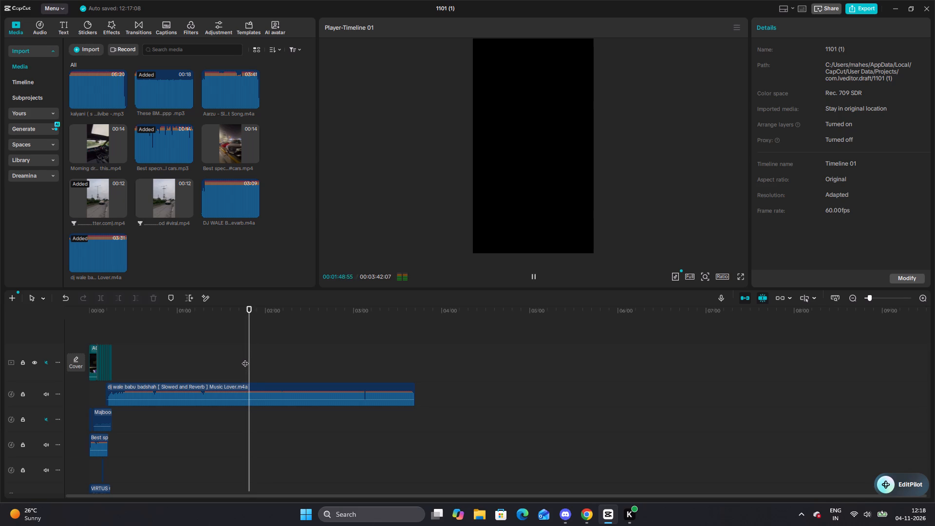
left_click(245, 358)
left_click(242, 358)
key("space")
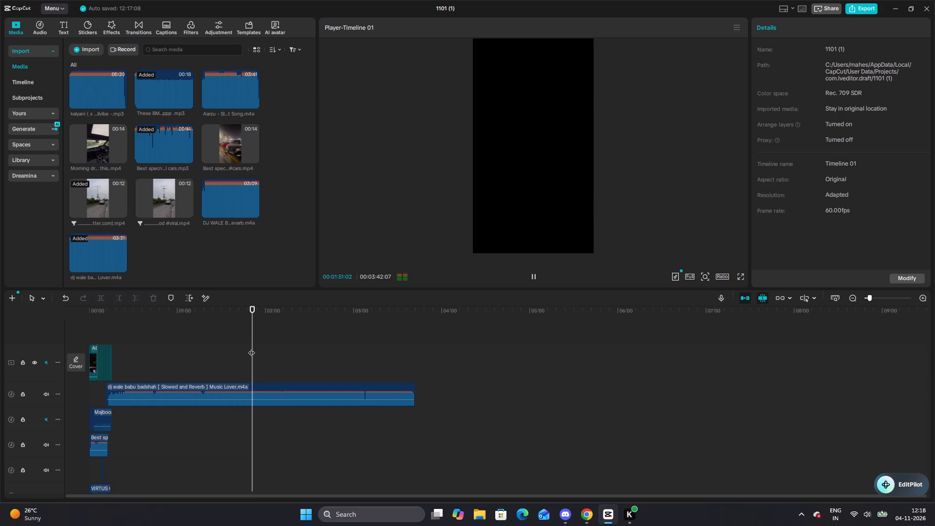
left_click_drag(251, 348, 246, 347)
key("space")
key("space")
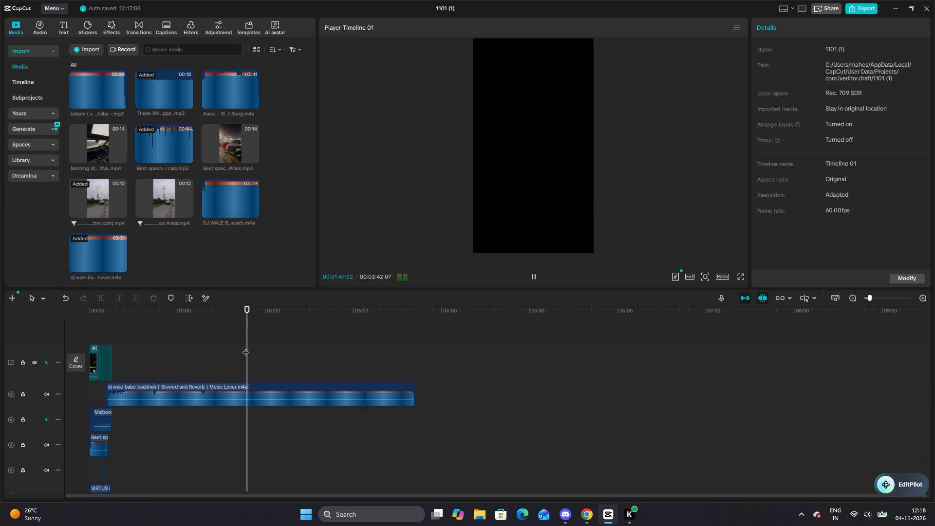
key("space")
Trim the dj wale babu song's start to about 1:47 on the timeline and move the clip to the timeline's beginning.
left_click(139, 390)
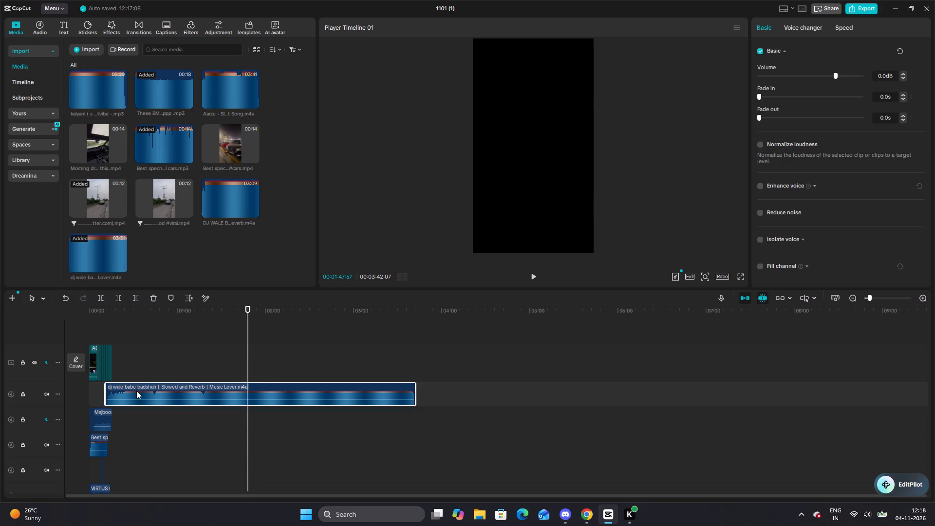
left_click_drag(104, 398, 243, 408)
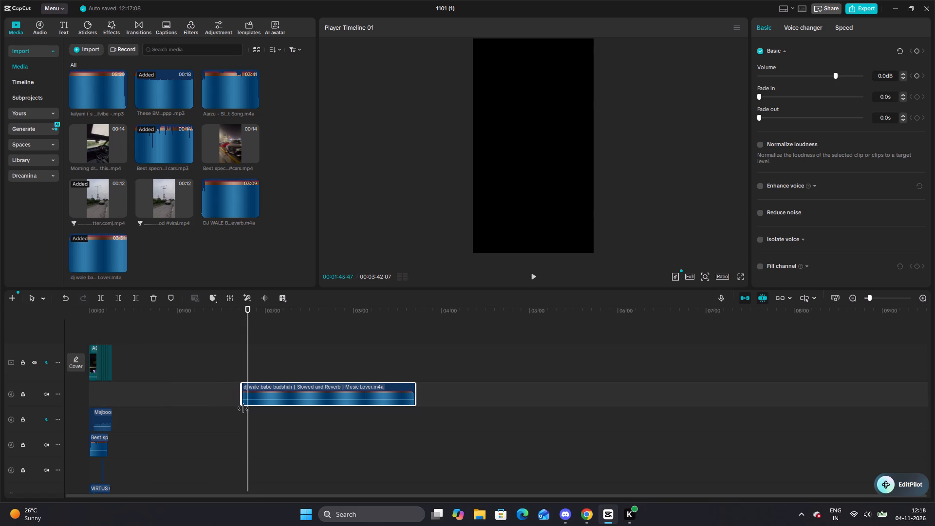
left_click_drag(243, 408, 246, 408)
left_click_drag(284, 390, 210, 381)
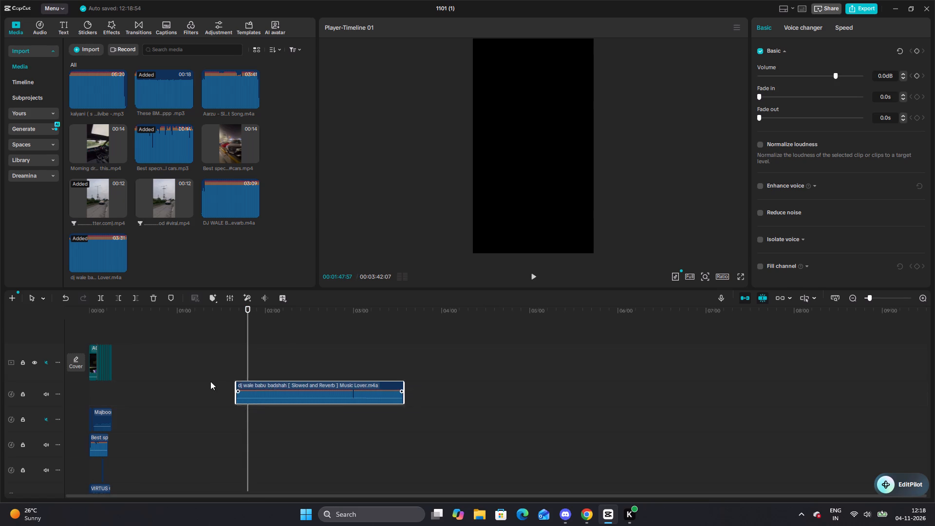
left_click_drag(210, 381, 122, 397)
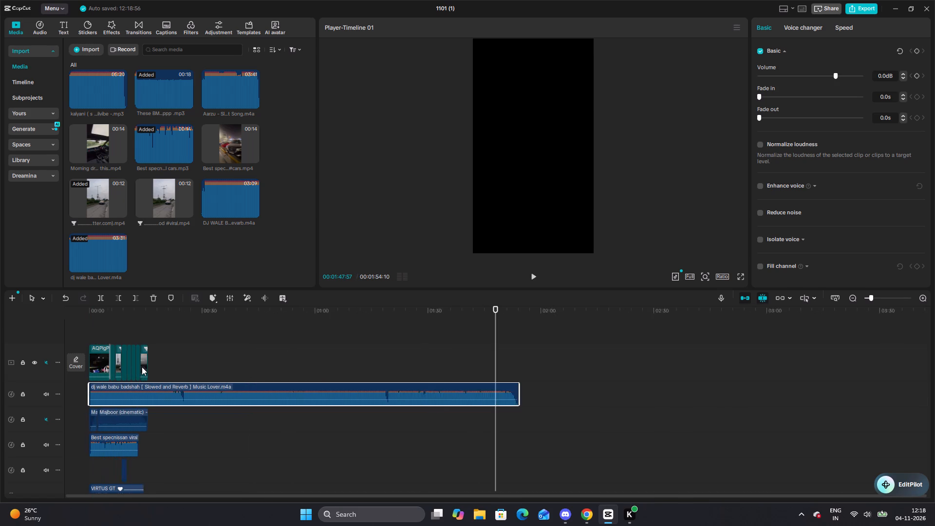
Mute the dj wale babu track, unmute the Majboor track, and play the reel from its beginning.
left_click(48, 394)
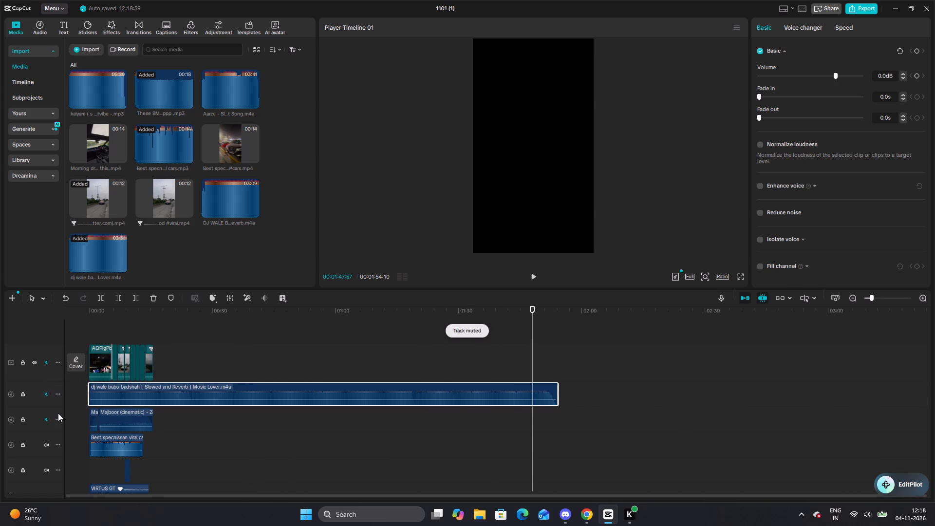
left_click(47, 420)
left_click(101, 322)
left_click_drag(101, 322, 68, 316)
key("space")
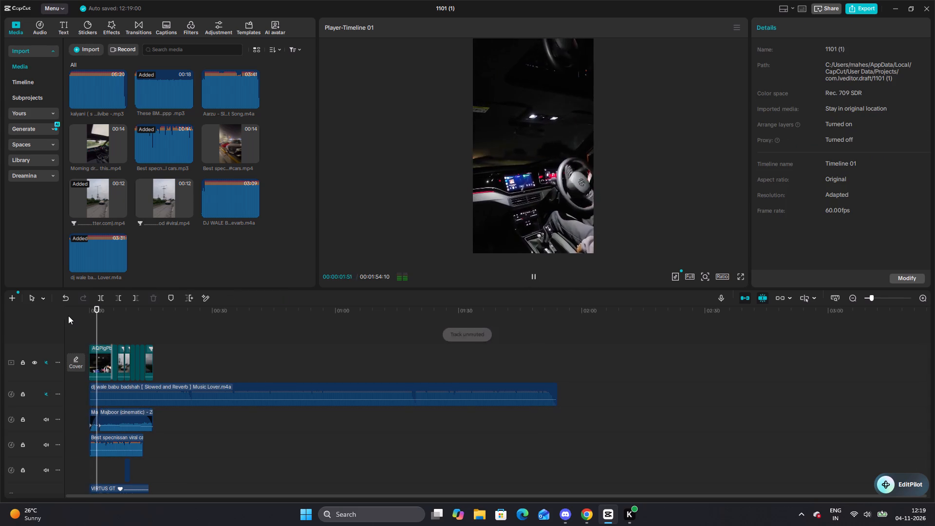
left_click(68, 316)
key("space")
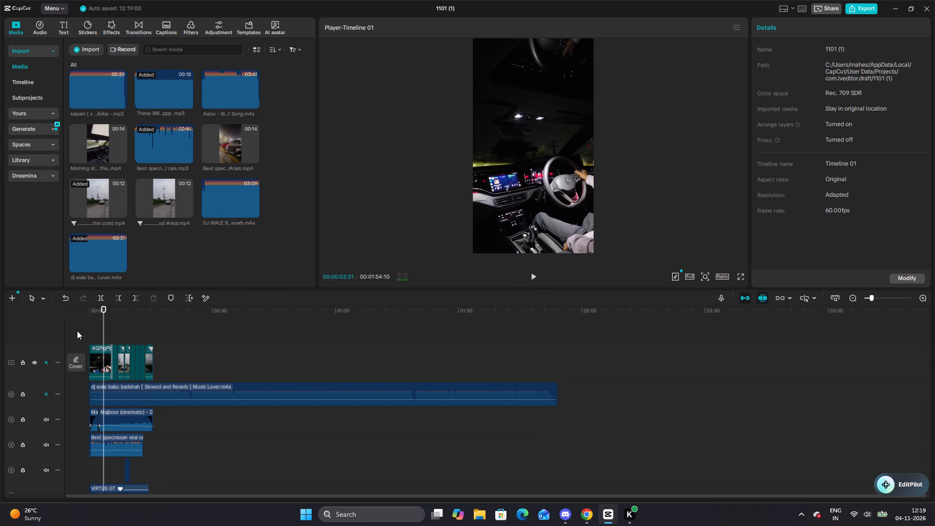
Mute the Best specnissan and Majboor audio tracks and replay the reel from its beginning.
left_click(51, 447)
left_click(46, 444)
left_click(48, 424)
left_click(45, 413)
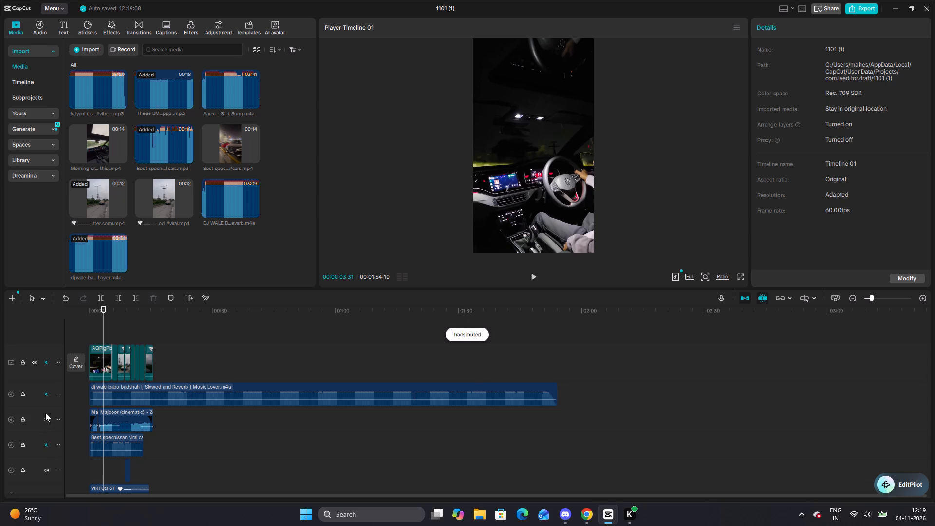
left_click(45, 416)
double_click(91, 328)
key("space")
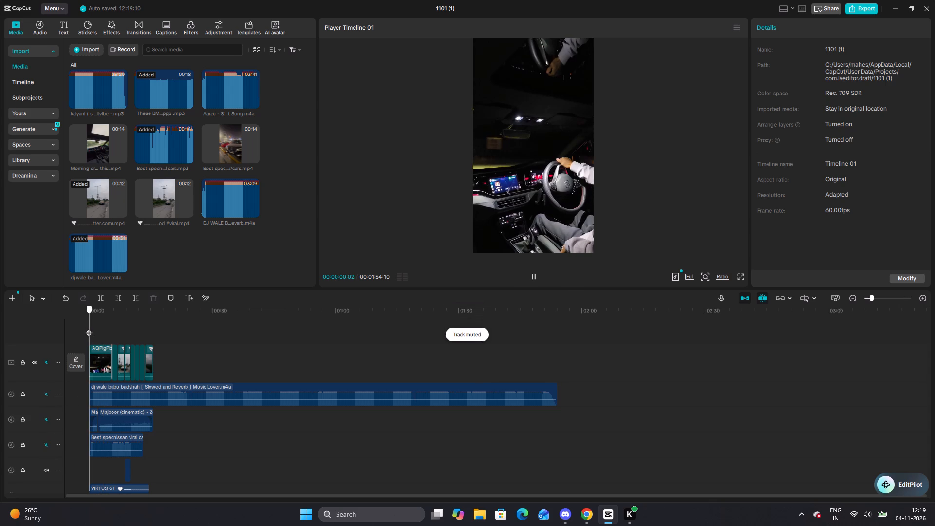
key("space")
left_click(89, 328)
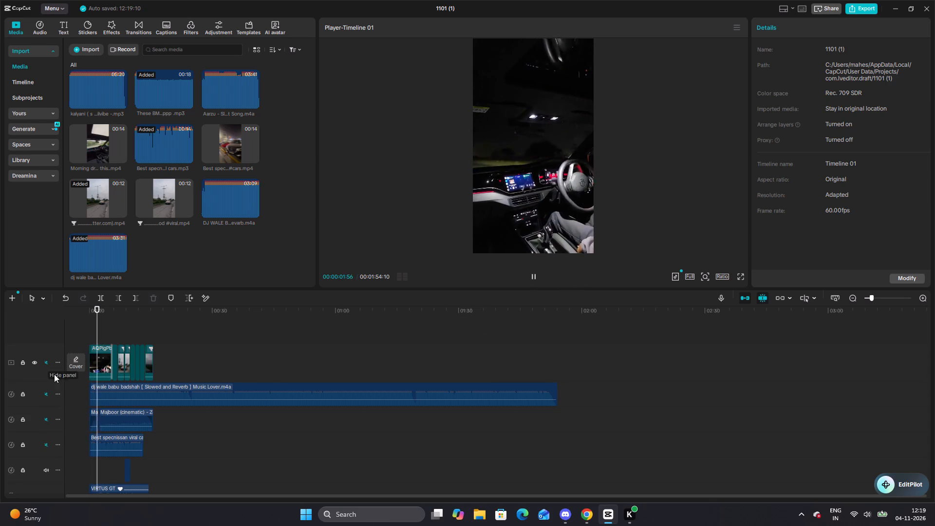
Unmute the dj wale babu track and play the reel from its beginning.
left_click(49, 394)
left_click_drag(106, 313, 105, 313)
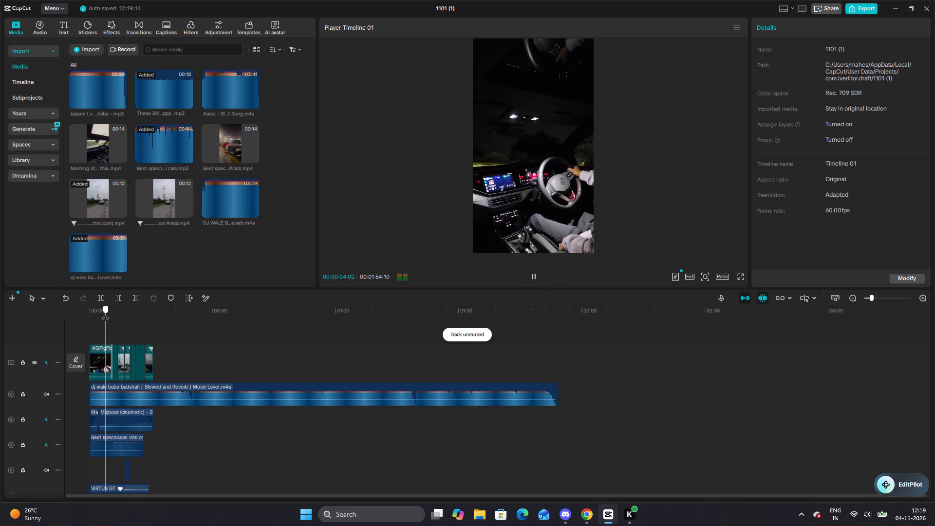
left_click_drag(105, 313, 46, 312)
key("space")
key("space")
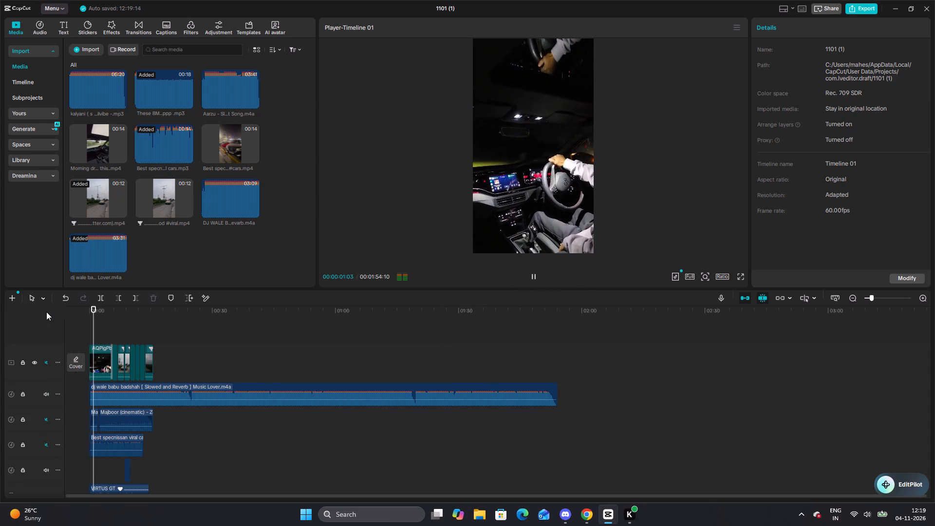
left_click(46, 312)
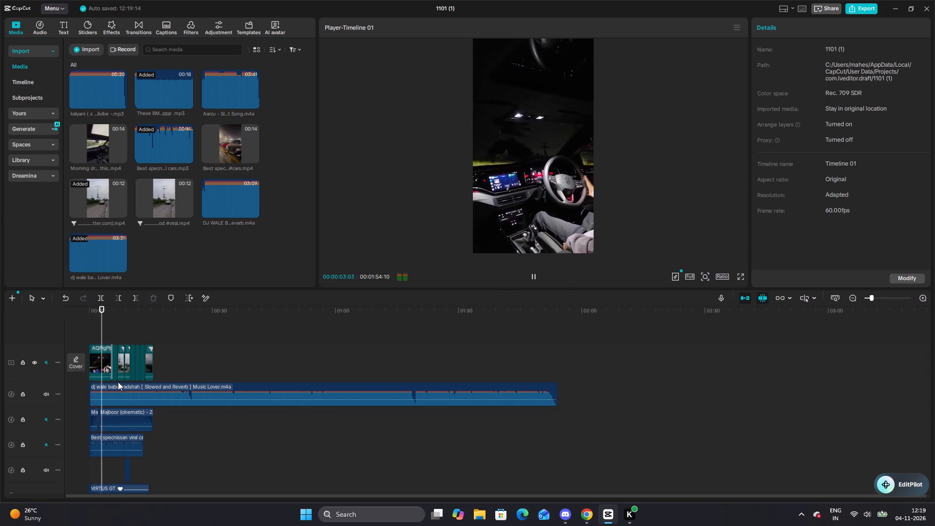
Restore about 5 seconds of audio before the dj wale babu clip's start, keep it starting at the timeline's beginning, and play it.
left_click_drag(119, 387, 134, 388)
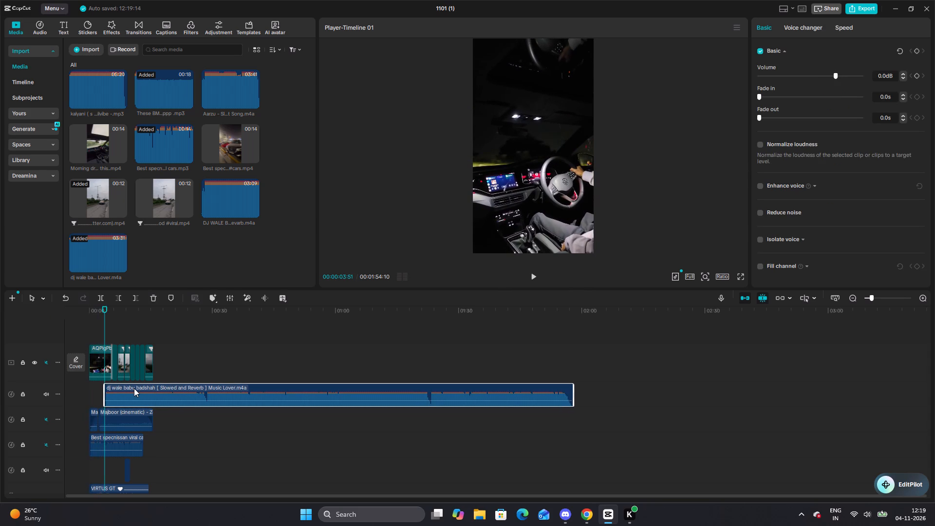
left_click_drag(134, 388, 137, 388)
left_click_drag(109, 393, 79, 385)
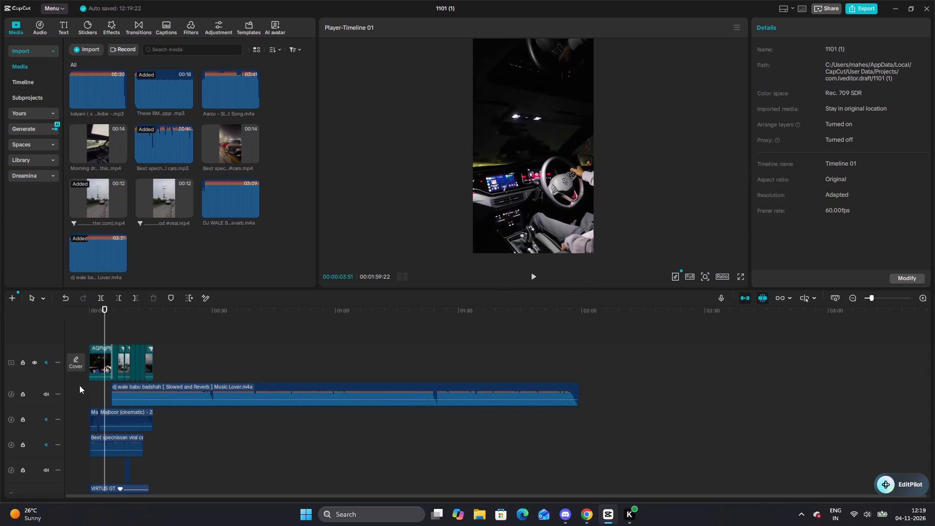
left_click(111, 397)
left_click_drag(111, 397, 80, 385)
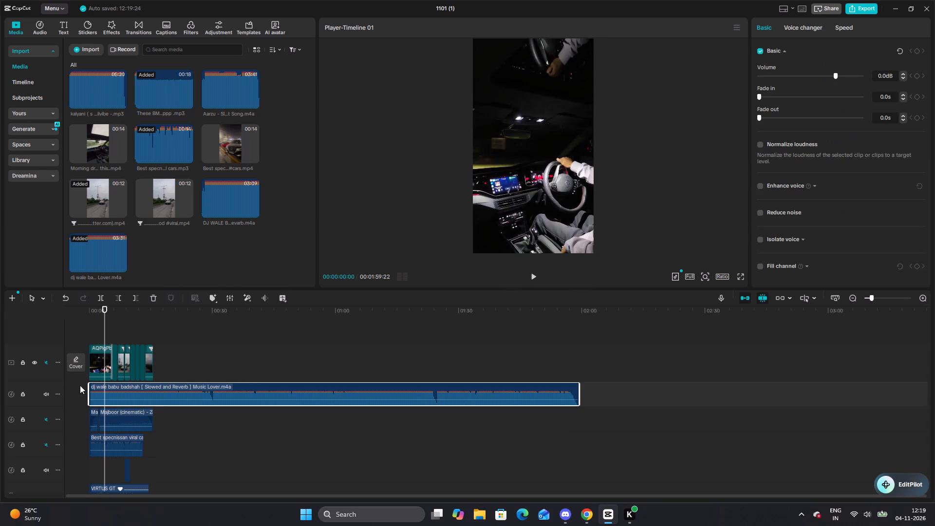
left_click_drag(80, 385, 80, 386)
left_click(96, 347)
left_click(91, 327)
left_click_drag(91, 327, 76, 321)
key("space")
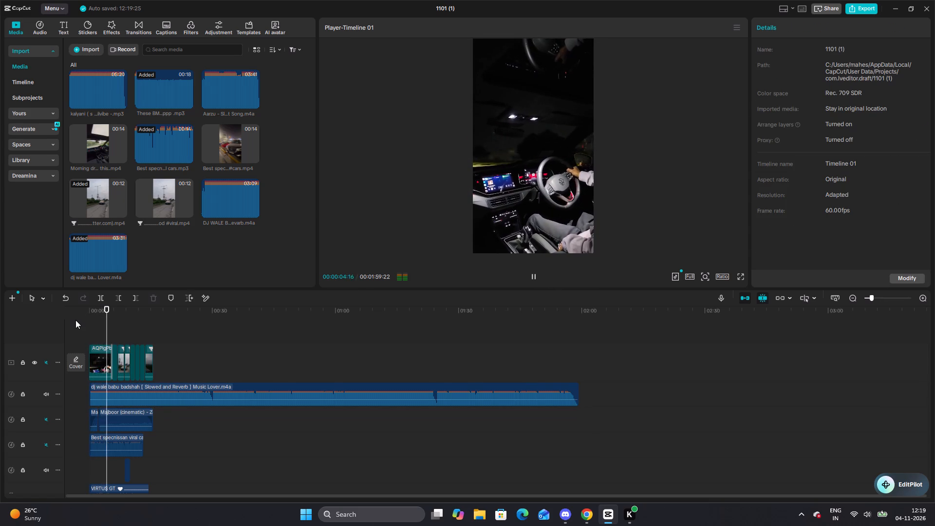
left_click(75, 320)
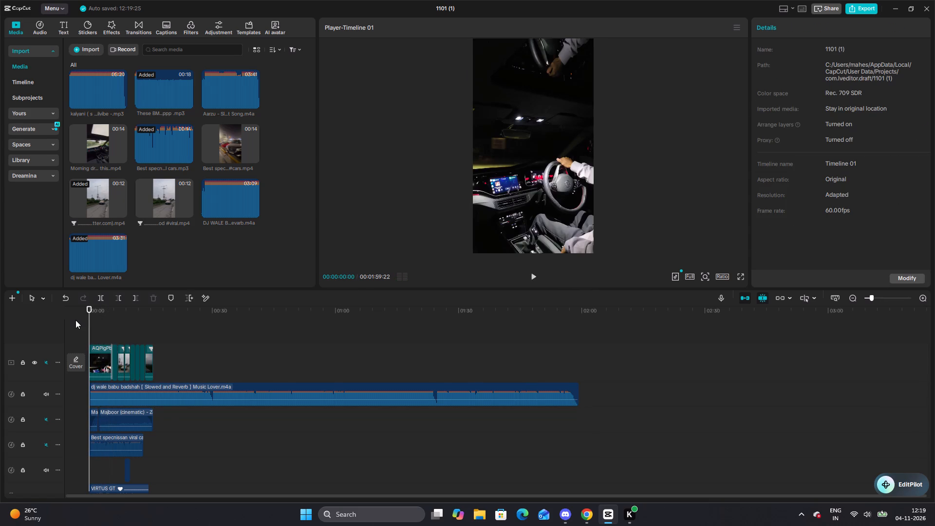
Trim about 2 seconds from the dj wale babu clip's start, realign it to the timeline's beginning, and play it.
left_click(103, 401)
left_click_drag(89, 399, 94, 400)
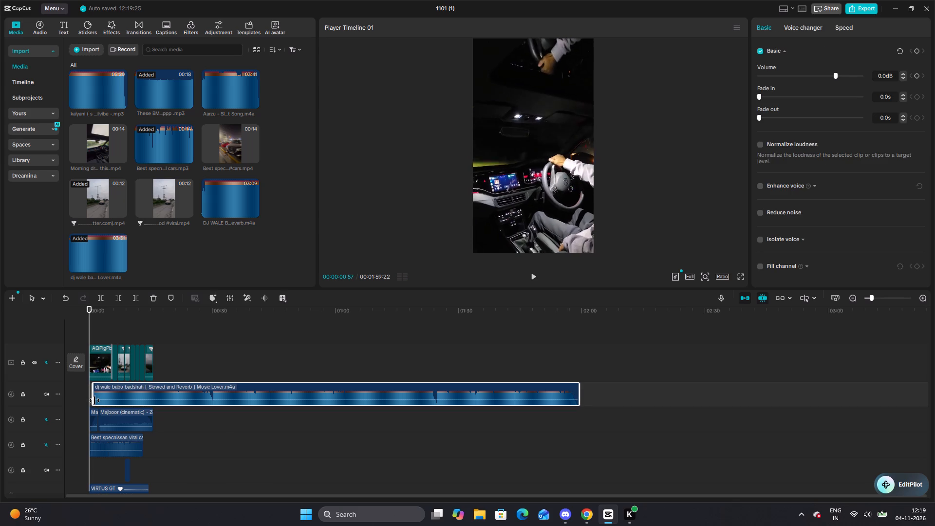
left_click_drag(94, 400, 98, 402)
left_click_drag(114, 386, 97, 385)
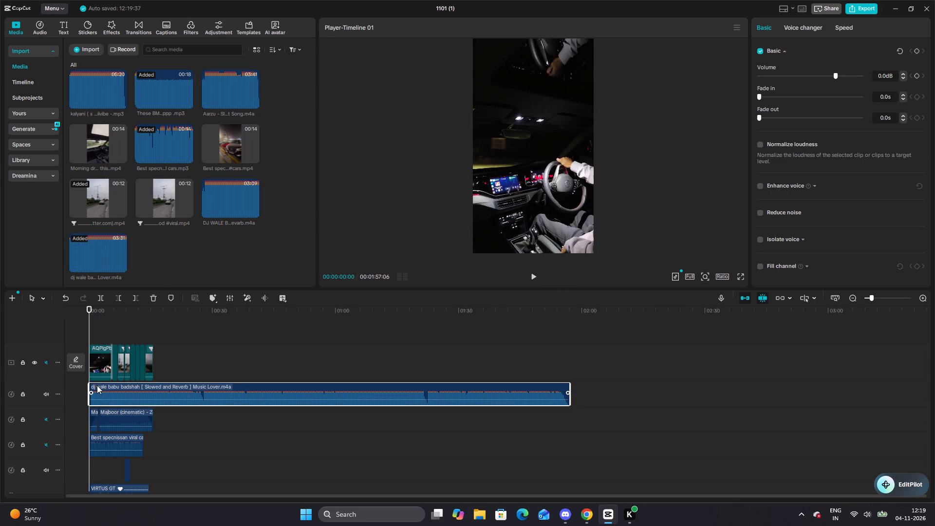
key("space")
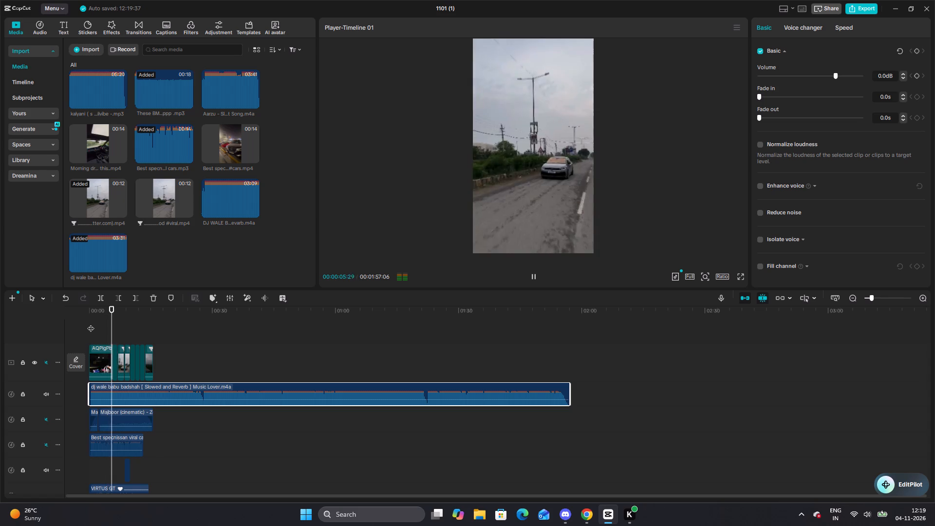
left_click(91, 323)
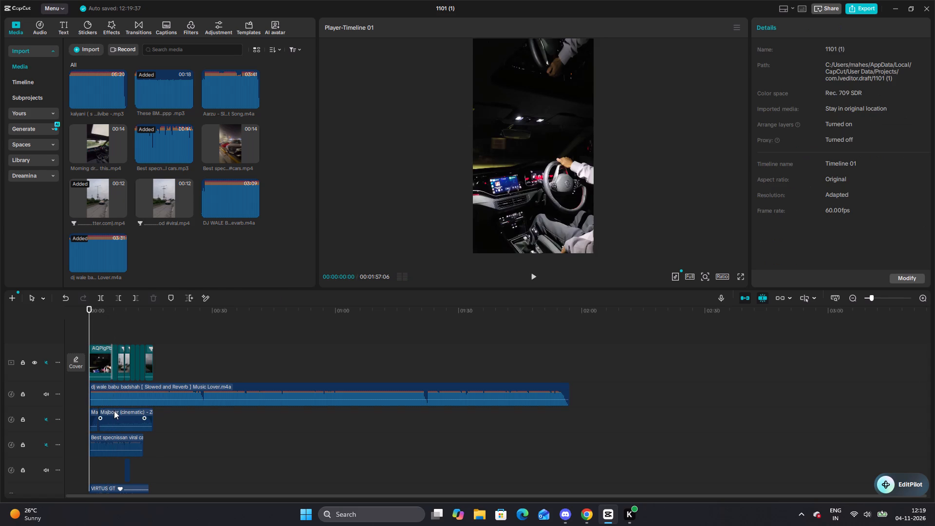
Trim about 1 more second from the dj wale babu clip's start, realign it to the timeline's beginning, and play it.
left_click(98, 391)
left_click_drag(88, 395, 96, 398)
left_click(87, 398)
left_click_drag(89, 398, 94, 398)
left_click_drag(108, 390, 100, 388)
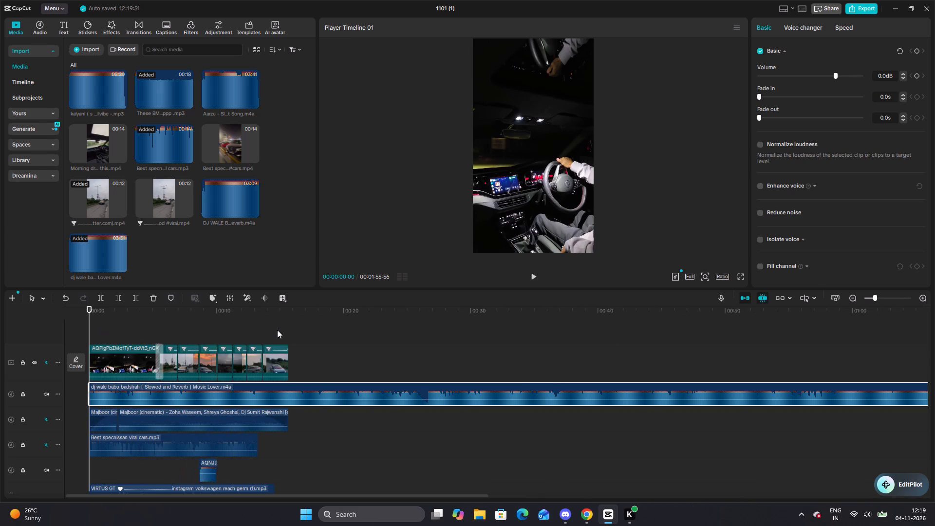
left_click(105, 310)
left_click_drag(105, 310, 49, 303)
key("space")
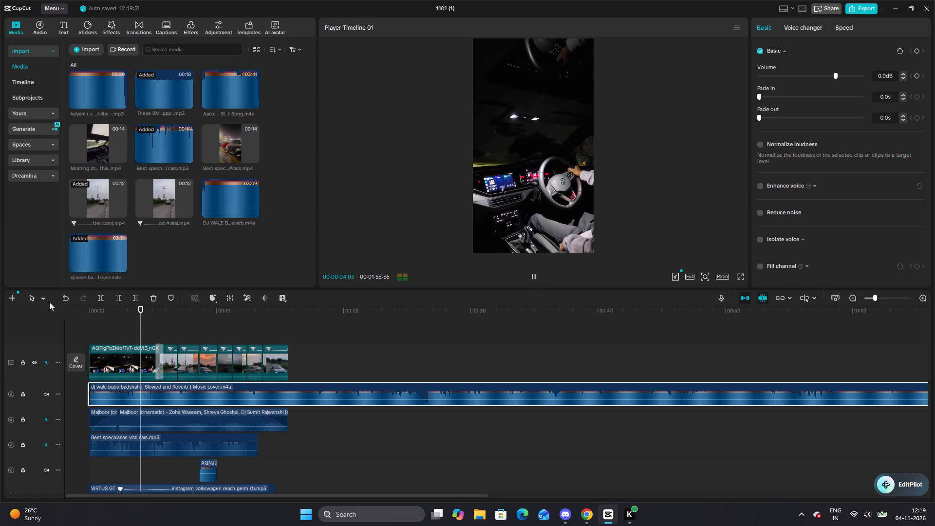
key("space")
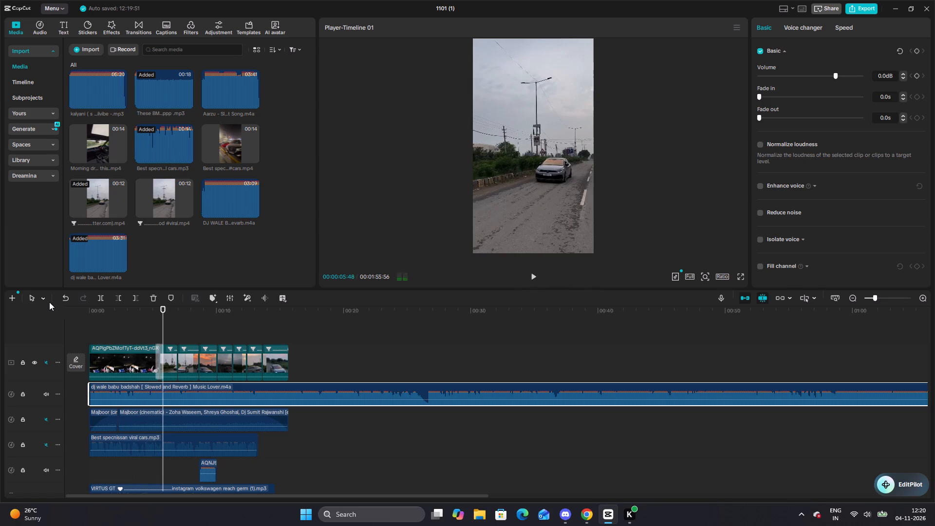
Restore about 0.3 seconds of audio before the dj wale babu clip's start, realign it to the timeline's beginning, and play it.
left_click(102, 386)
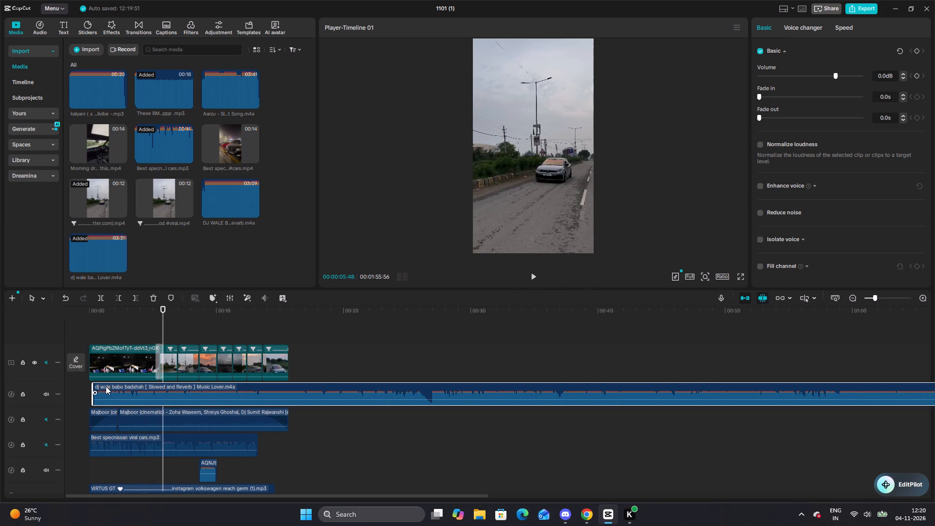
left_click(91, 392)
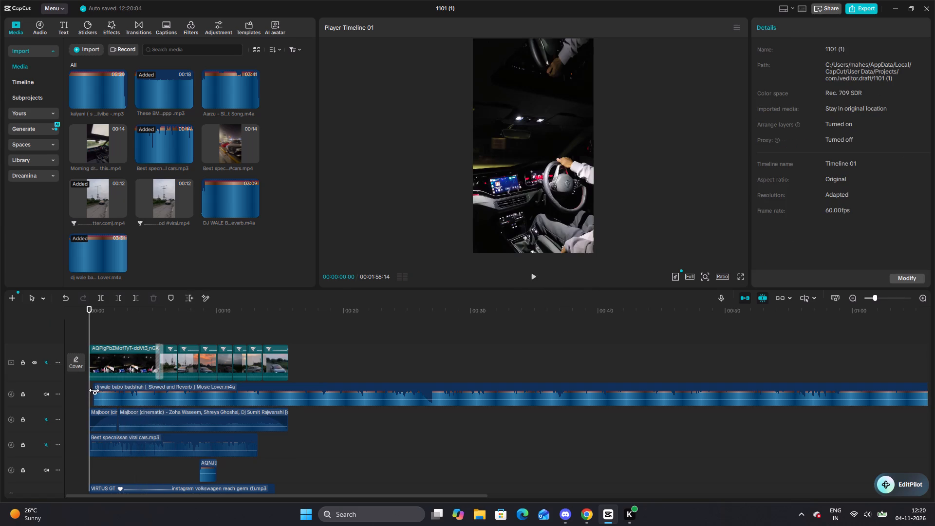
left_click(94, 390)
left_click_drag(94, 390, 89, 388)
left_click_drag(93, 385, 81, 382)
key("space")
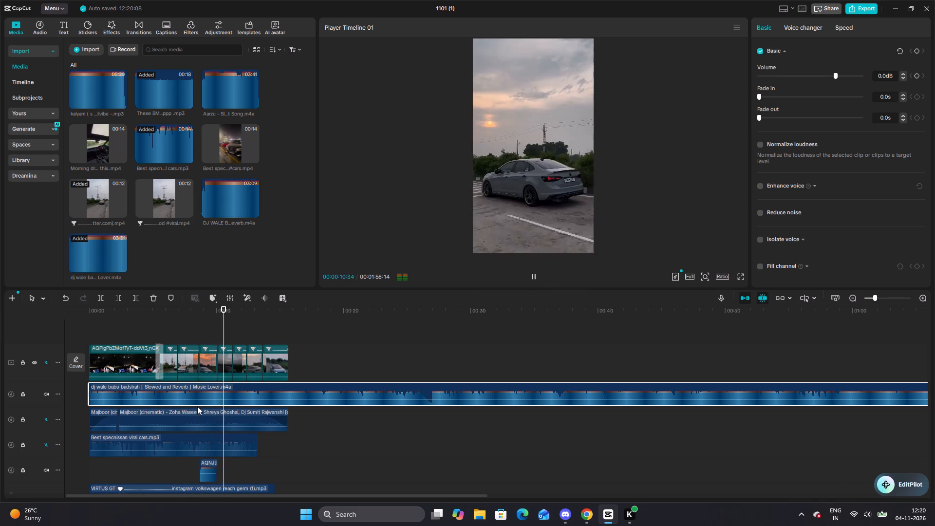
Trim the end of the dj wale babu clip back to 00:00:16:49, just past the last video clip.
left_click_drag(253, 495, 460, 493)
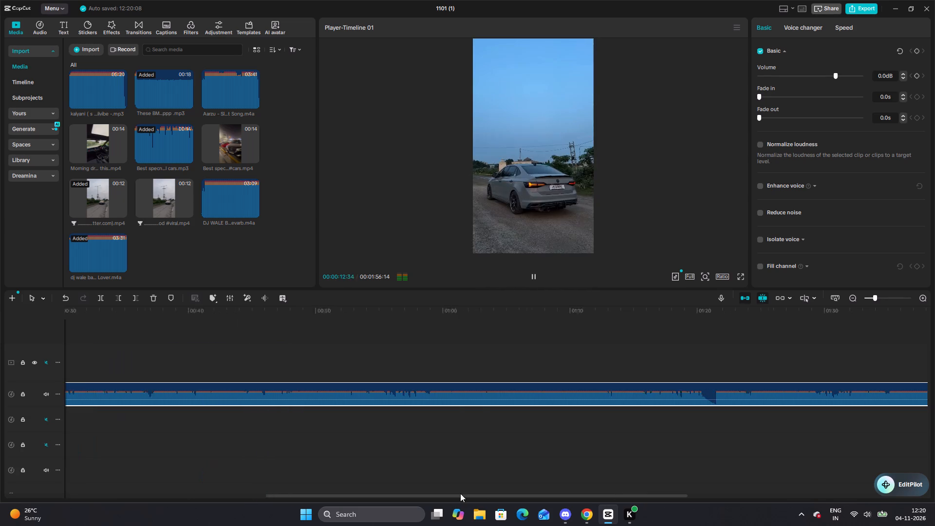
left_click_drag(460, 493, 650, 498)
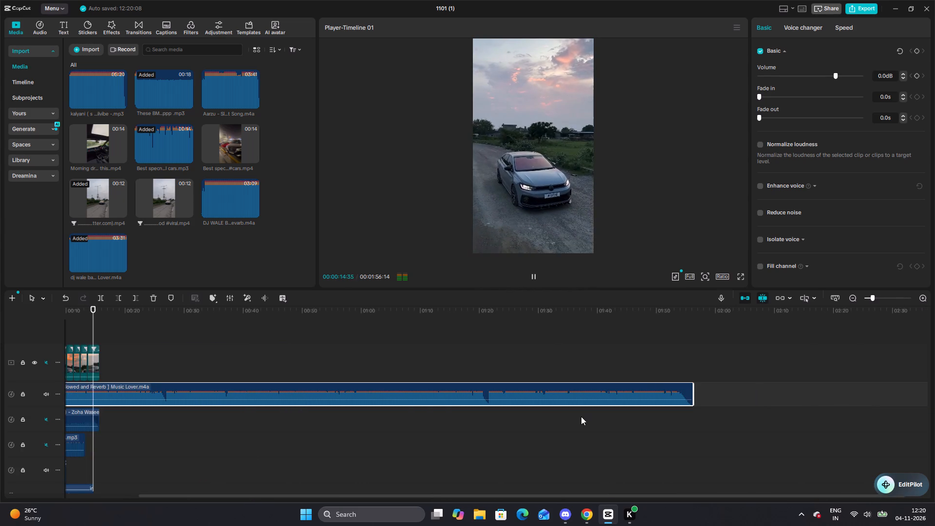
left_click_drag(695, 394, 628, 388)
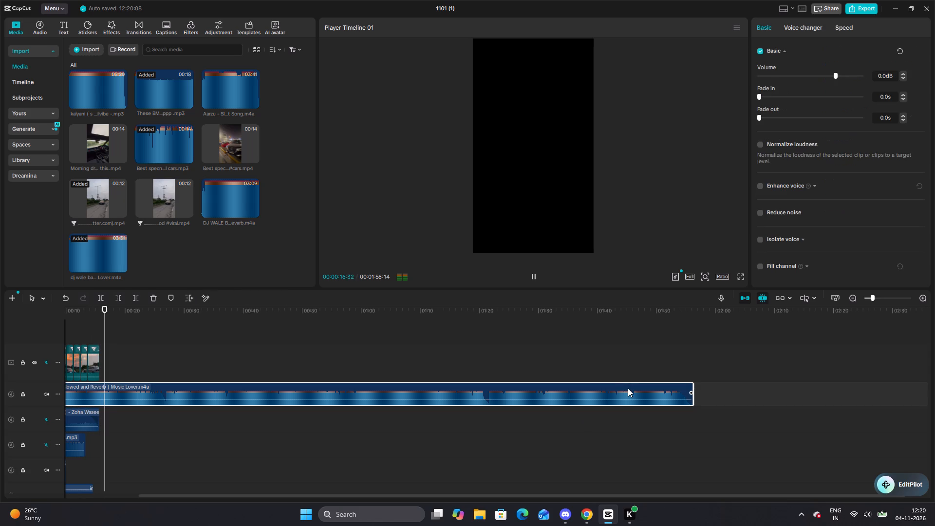
left_click(628, 388)
left_click_drag(695, 385, 611, 377)
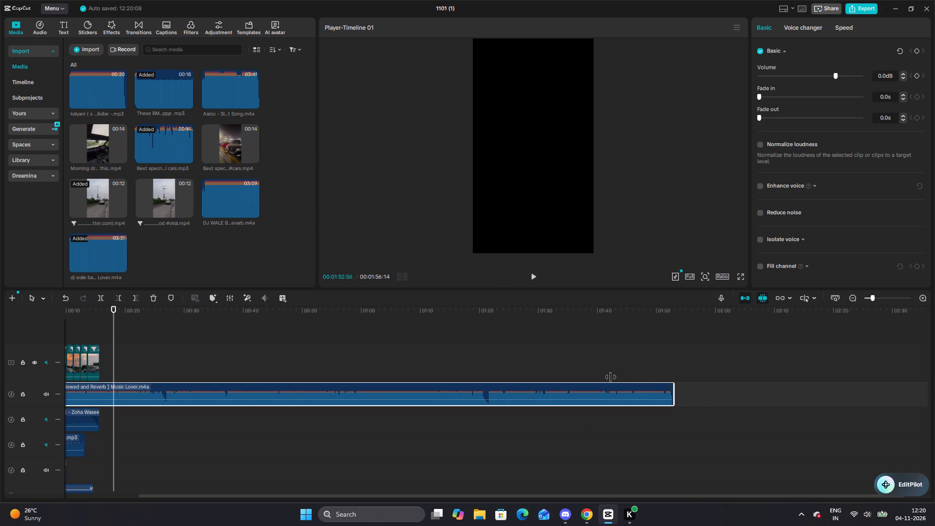
left_click_drag(611, 377, 106, 338)
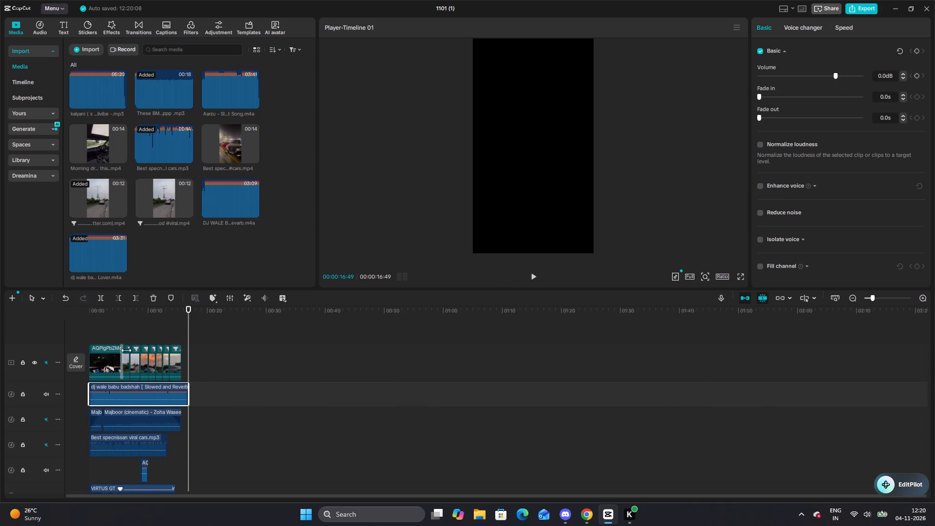
Enlarge the timeline area and play the reel from its beginning to check the song against the clip changes.
left_click_drag(301, 494, 298, 495)
left_click_drag(298, 495, 233, 478)
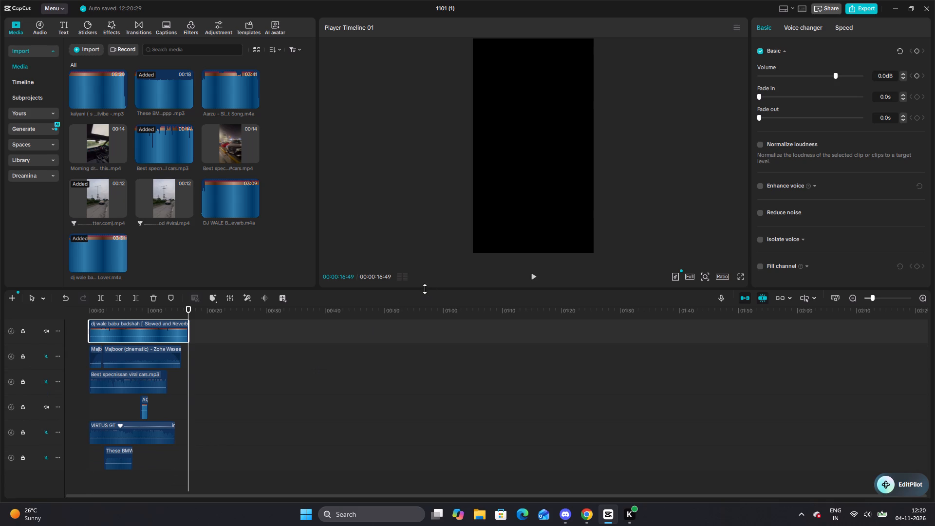
left_click_drag(425, 289, 431, 240)
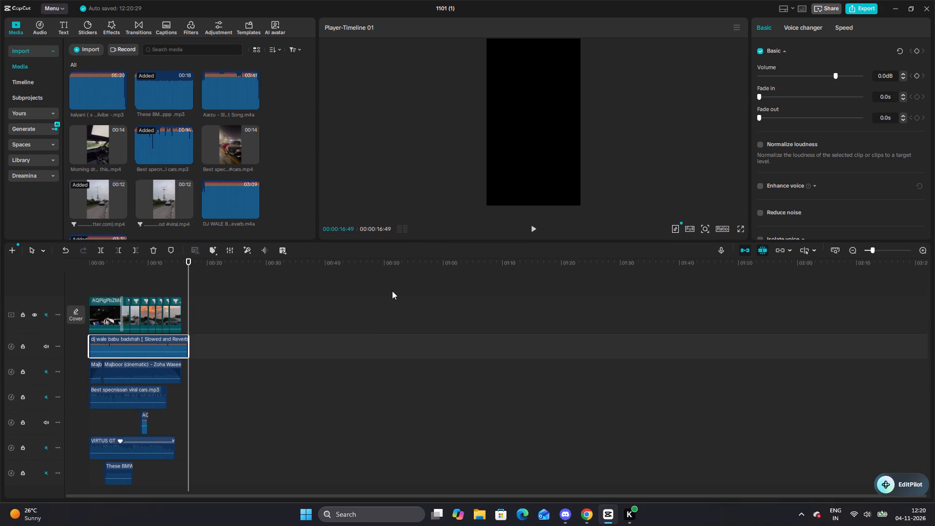
left_click(95, 282)
left_click_drag(95, 282, 73, 274)
key("space")
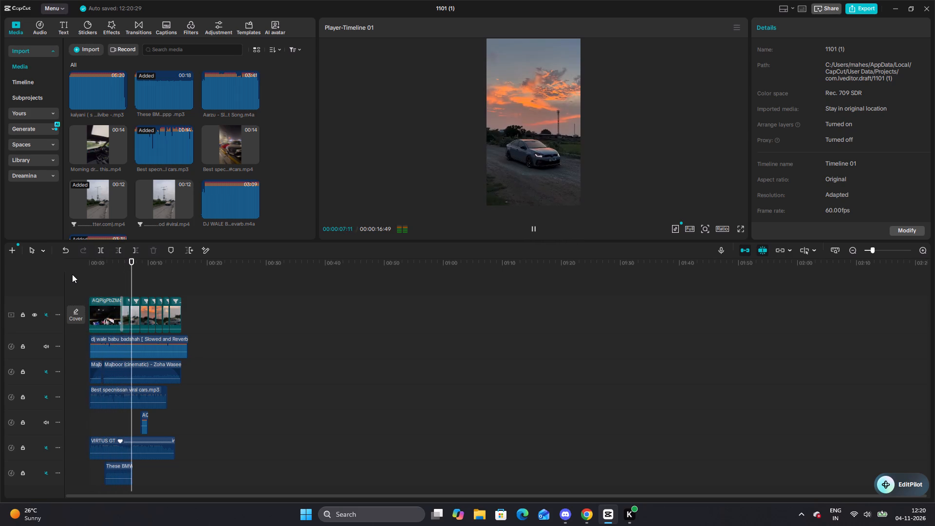
key("space")
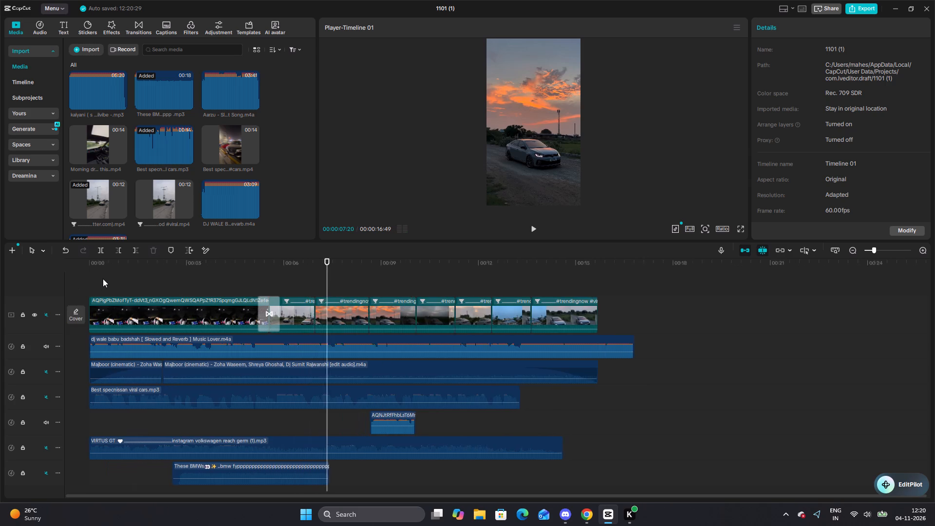
left_click(161, 276)
left_click_drag(161, 276, 100, 270)
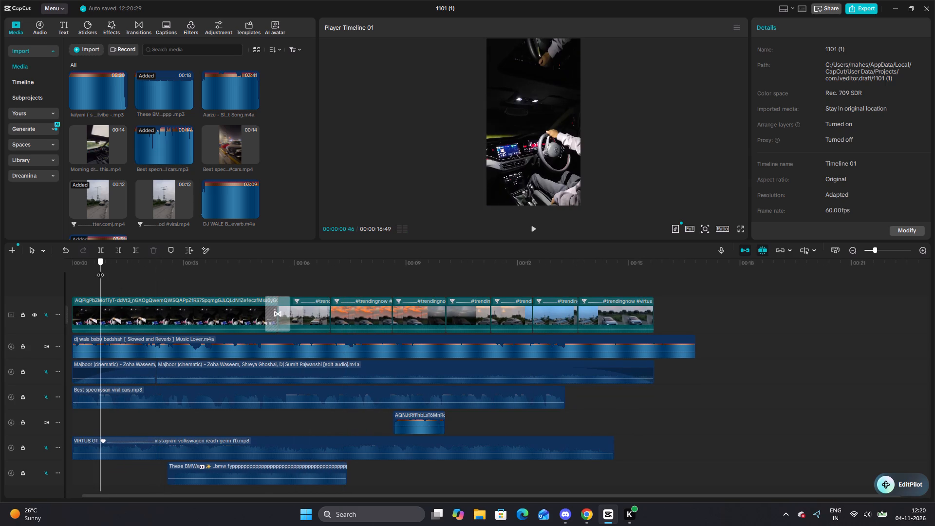
left_click_drag(100, 270, 104, 270)
left_click_drag(257, 496, 251, 494)
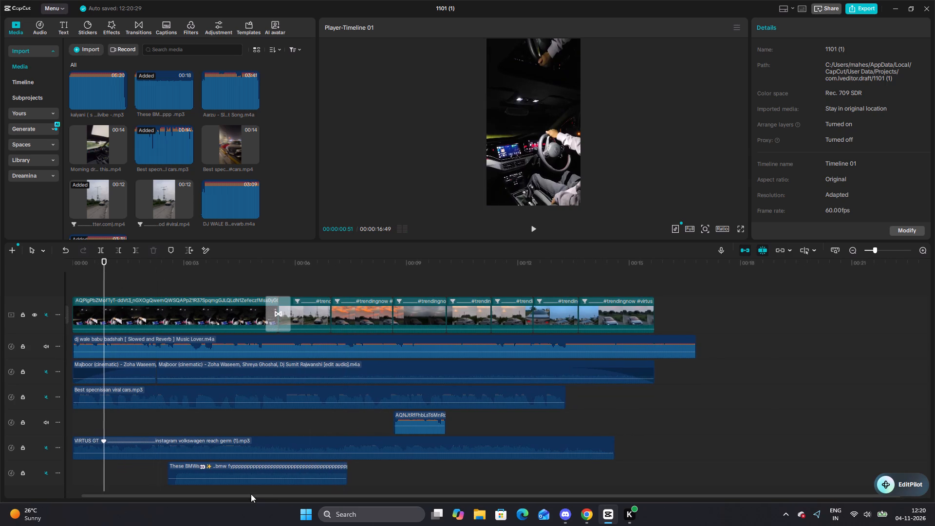
left_click_drag(251, 494, 221, 484)
key("space")
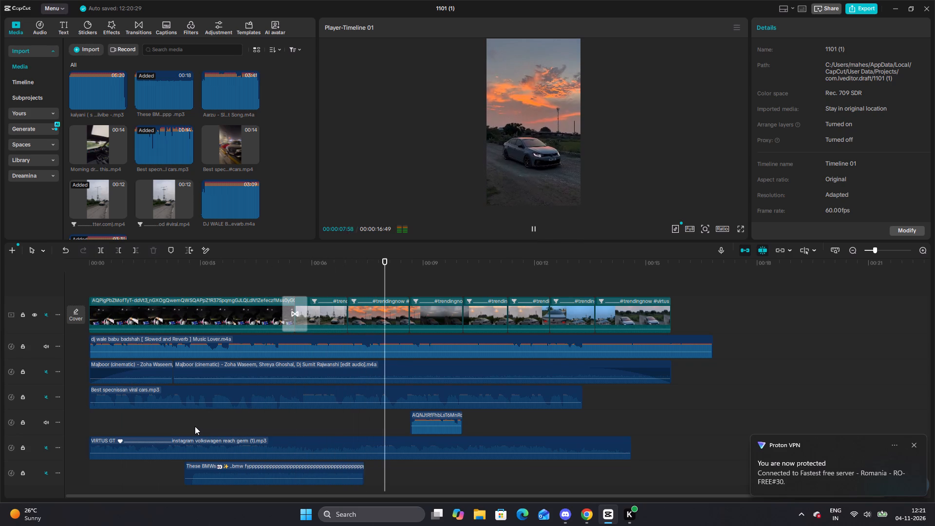
Replay the reel from about 00:00:05:01 and trim the end of the clip after the transition to 00:00:06:46.
key("space")
left_click(275, 288)
key("space")
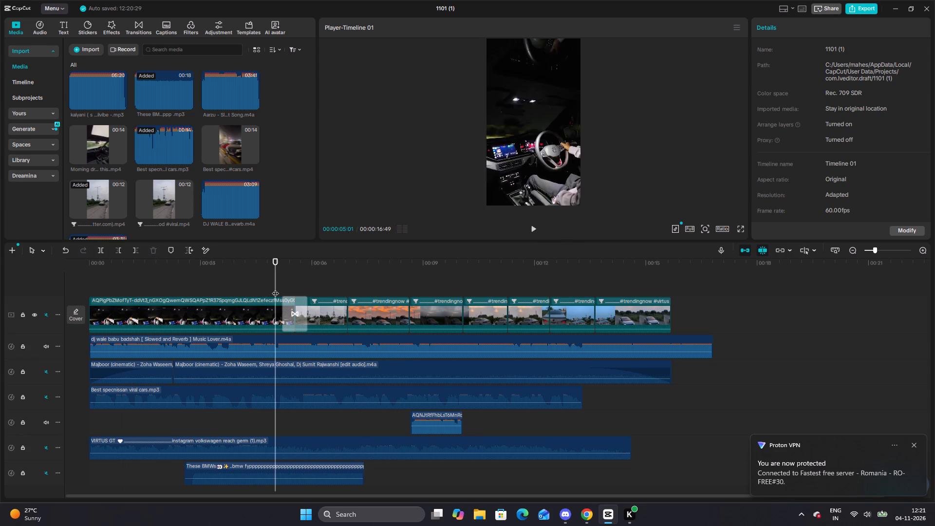
key("space")
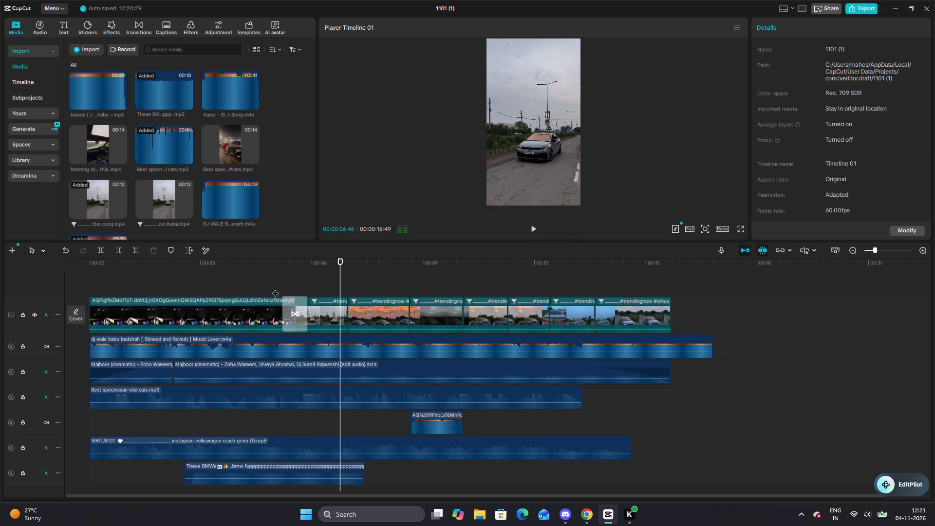
left_click(344, 313)
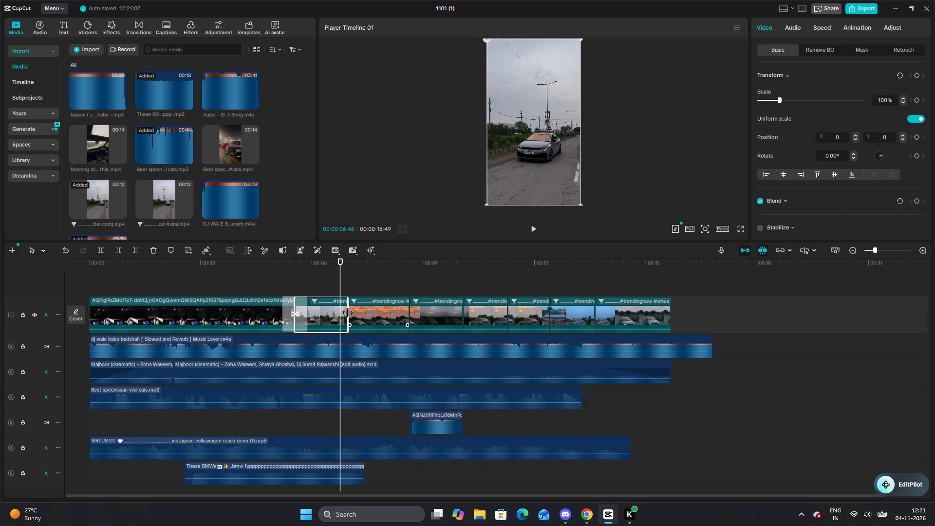
left_click_drag(348, 313, 340, 311)
Replay from 00:00:05:54 and trim about 0.1 seconds from the end of the orange sunset clip.
left_click(306, 286)
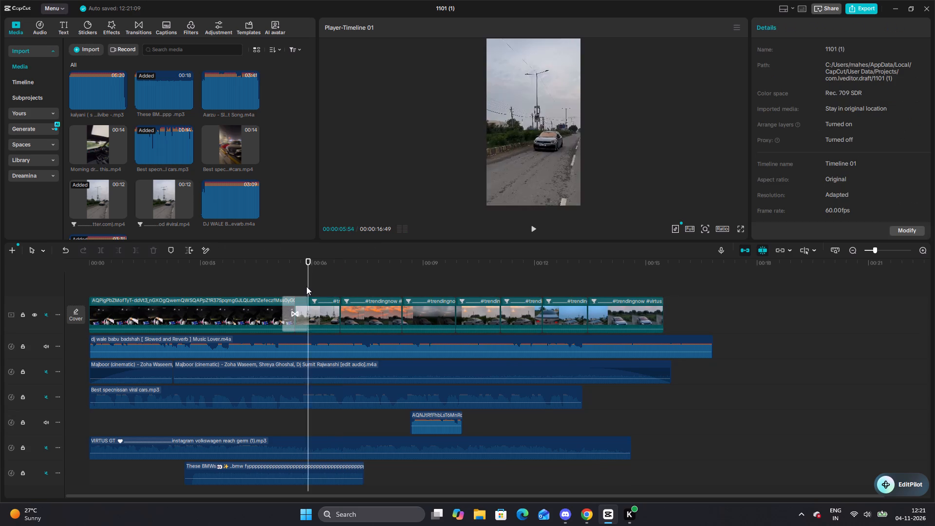
key("space")
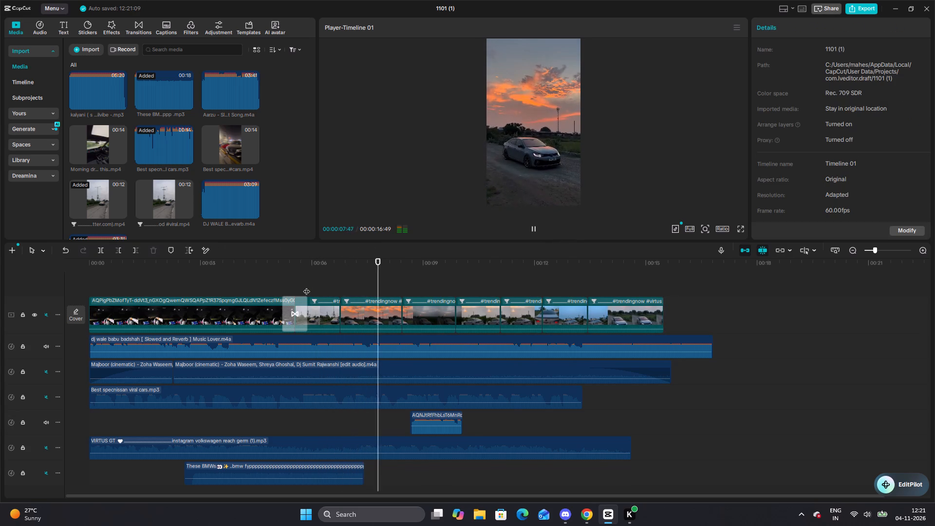
key("space")
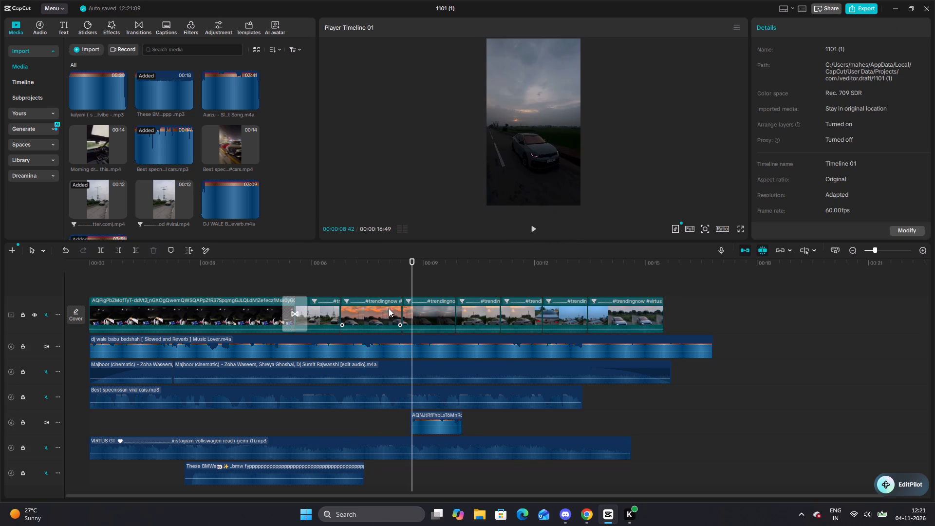
left_click(389, 309)
left_click_drag(400, 312, 395, 312)
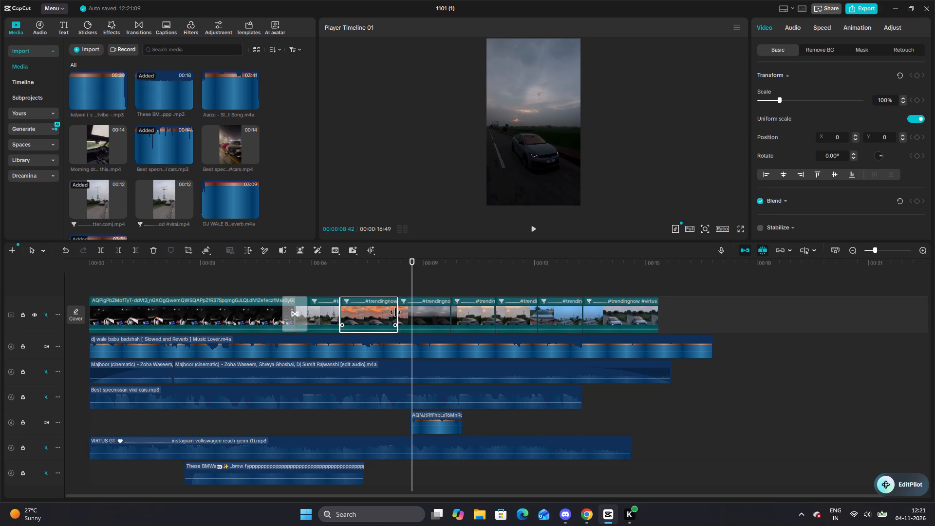
Move the short AQNJt audio clip earlier to start with the dark cloudy road clip, and play through to the end.
left_click_drag(432, 420, 421, 419)
left_click(347, 270)
key("space")
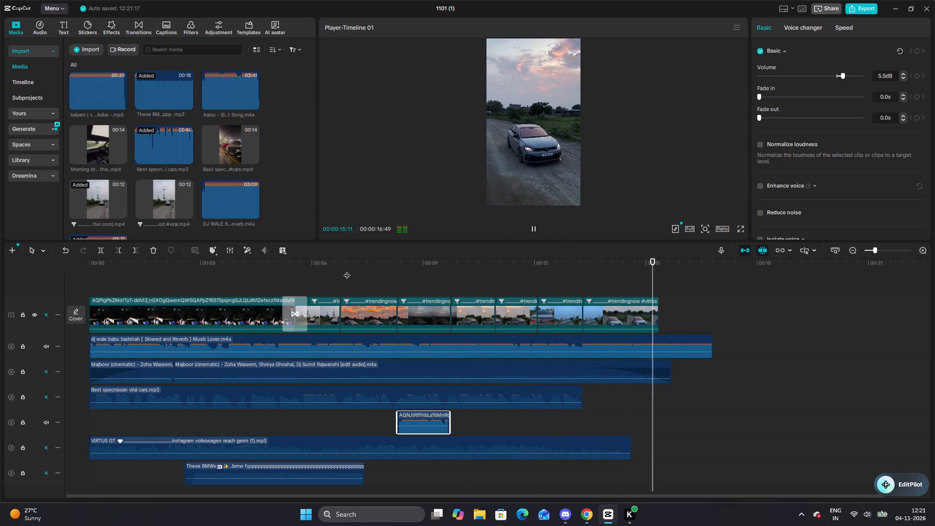
key("space")
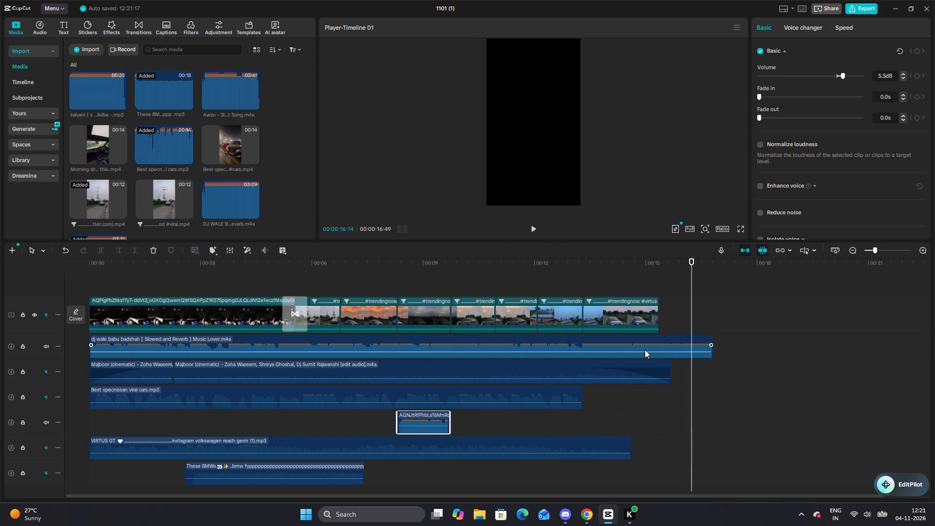
Trim the end of the dj wale babu clip to 00:00:15:48.
left_click(686, 334)
left_click(687, 334)
left_click(711, 338)
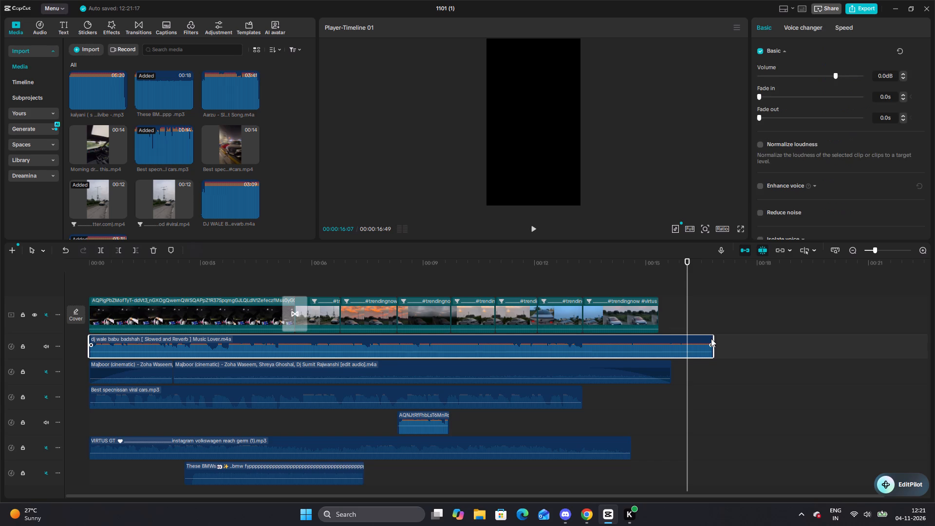
left_click_drag(713, 339, 681, 338)
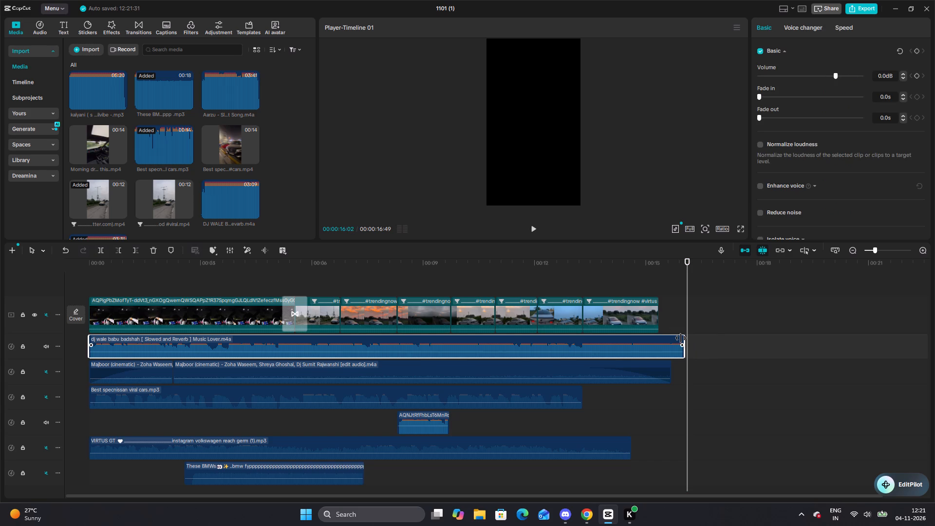
left_click_drag(681, 338, 673, 337)
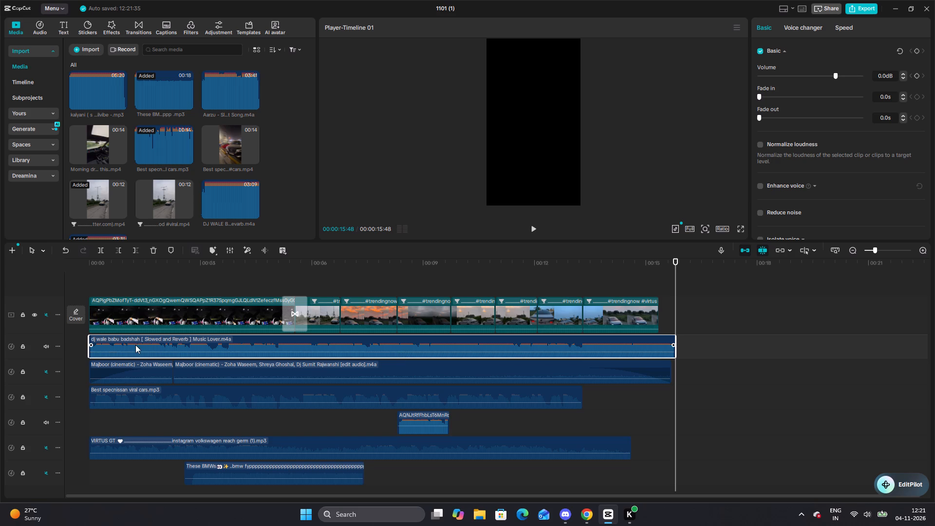
Give the dj wale babu clip a 1.2 s fade-in and a fade-out slightly over 2 s, and play from the beginning.
left_click_drag(90, 343, 127, 339)
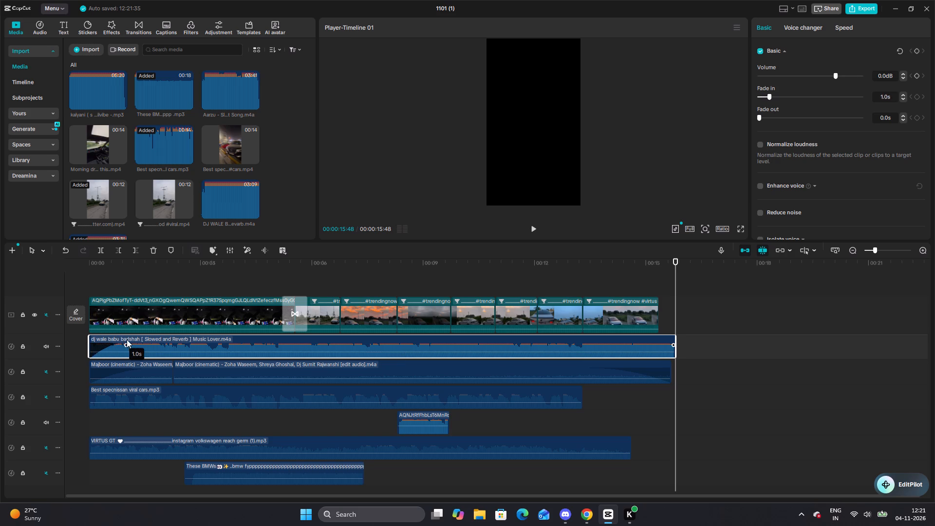
left_click_drag(127, 339, 135, 339)
left_click_drag(672, 344, 580, 327)
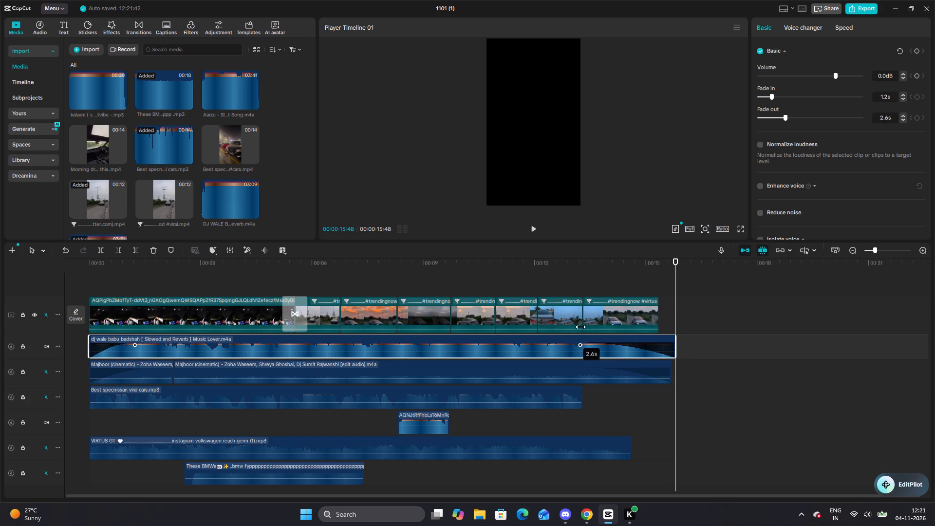
left_click_drag(580, 327, 589, 327)
left_click(94, 273)
left_click_drag(93, 273, 85, 271)
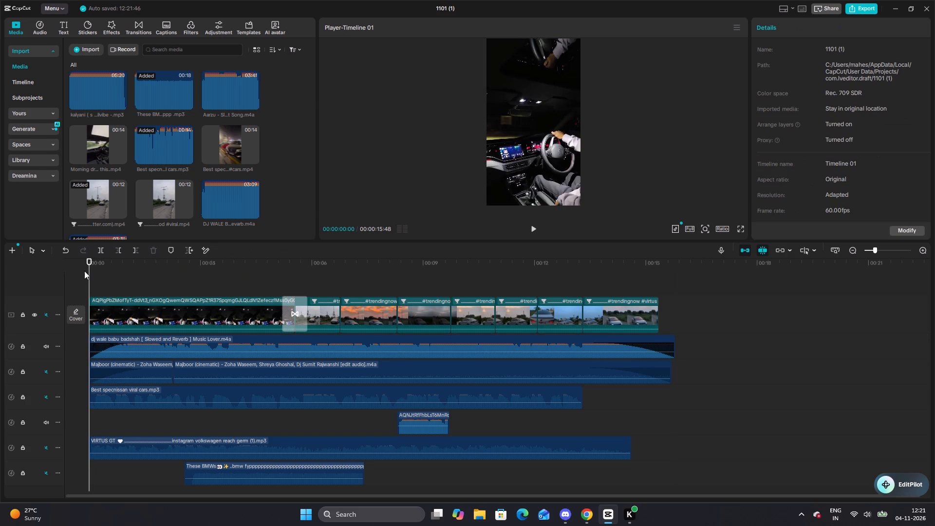
key("space")
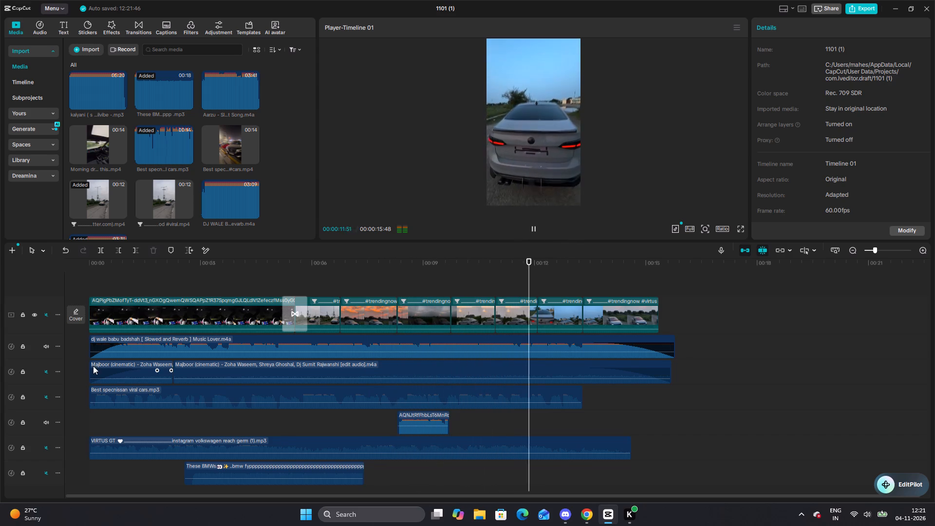
Add a 0.1 s fade-out to the short AQNJt audio clip, trim about 0.2 seconds from its end, and replay that part.
left_click(439, 418)
left_click_drag(449, 419, 445, 419)
left_click_drag(452, 416, 449, 416)
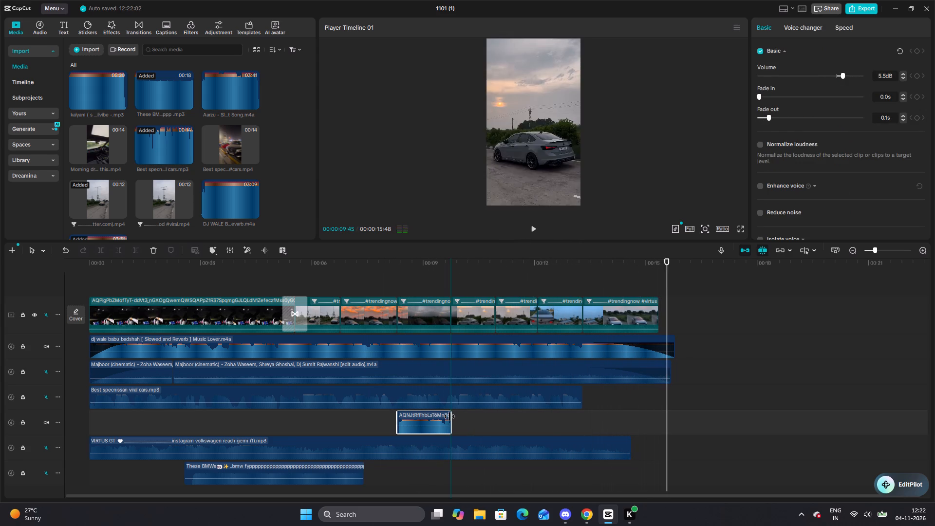
left_click_drag(449, 416, 444, 415)
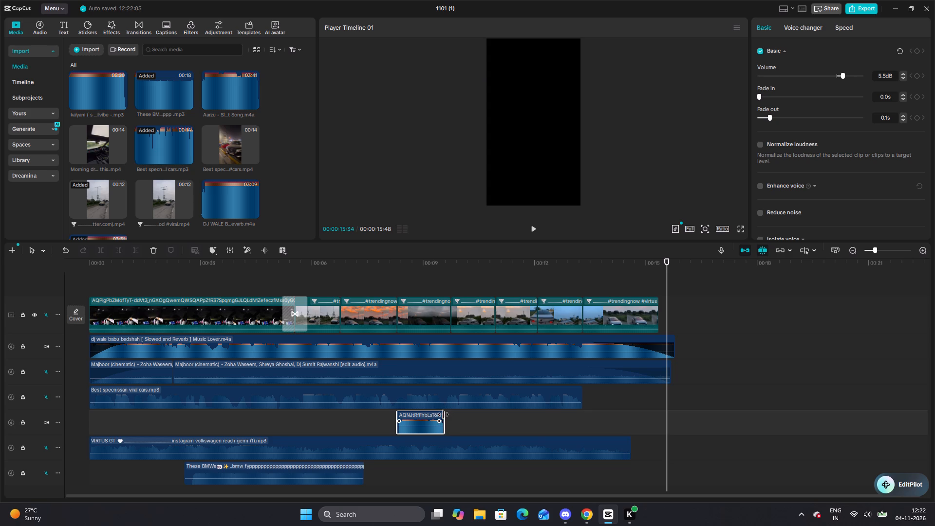
left_click(374, 280)
key("space")
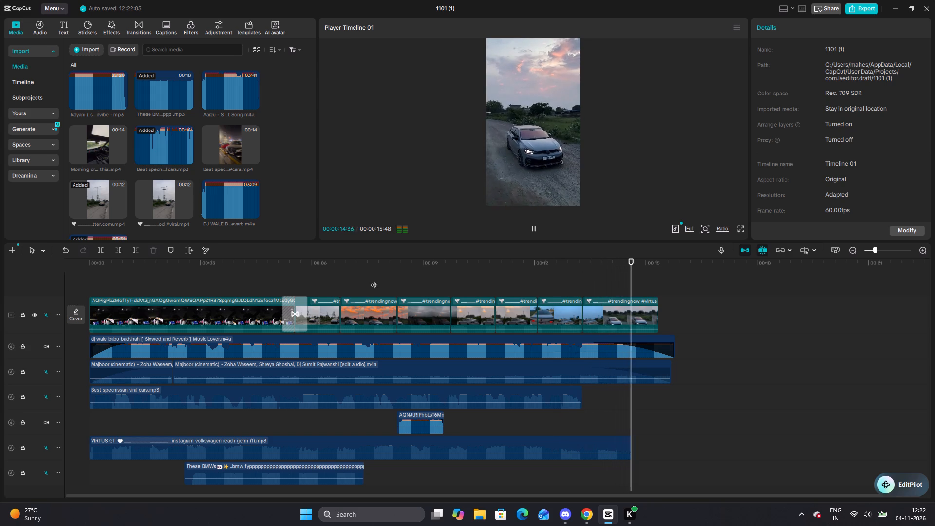
Move the playhead to 00:00:02:34, within the opening car interior clip.
left_click(184, 265)
left_click_drag(184, 265, 184, 265)
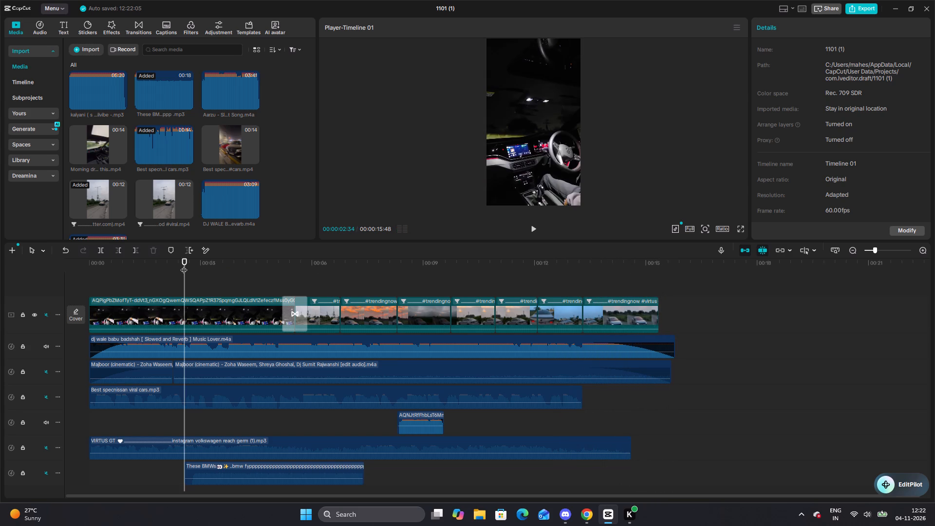
Play the timeline from the beginning and raise the short AQNJt audio clip's volume to 11.6 dB.
left_click_drag(184, 265, 57, 260)
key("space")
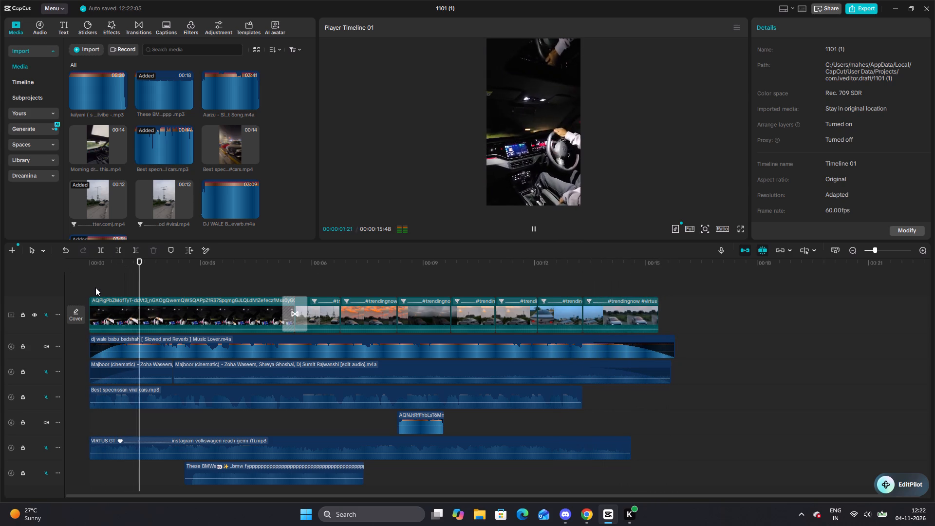
left_click(413, 420)
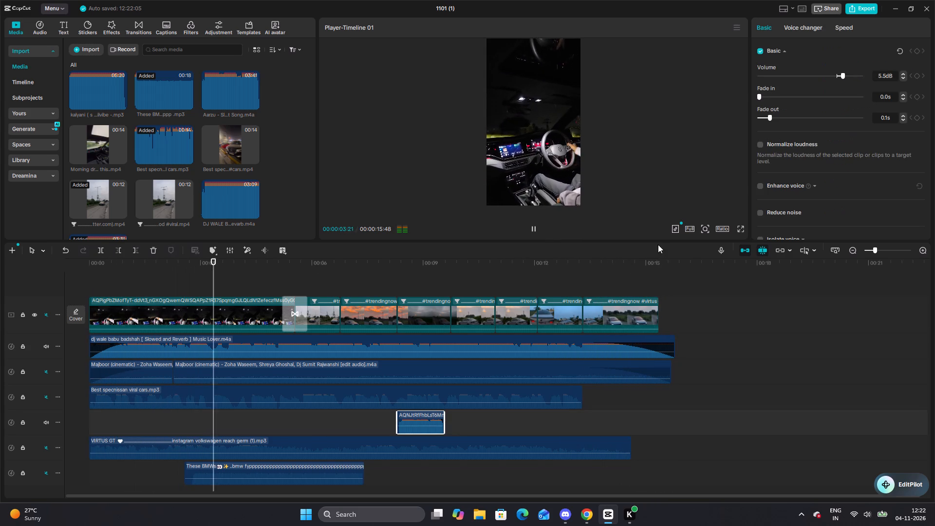
left_click_drag(843, 78, 850, 78)
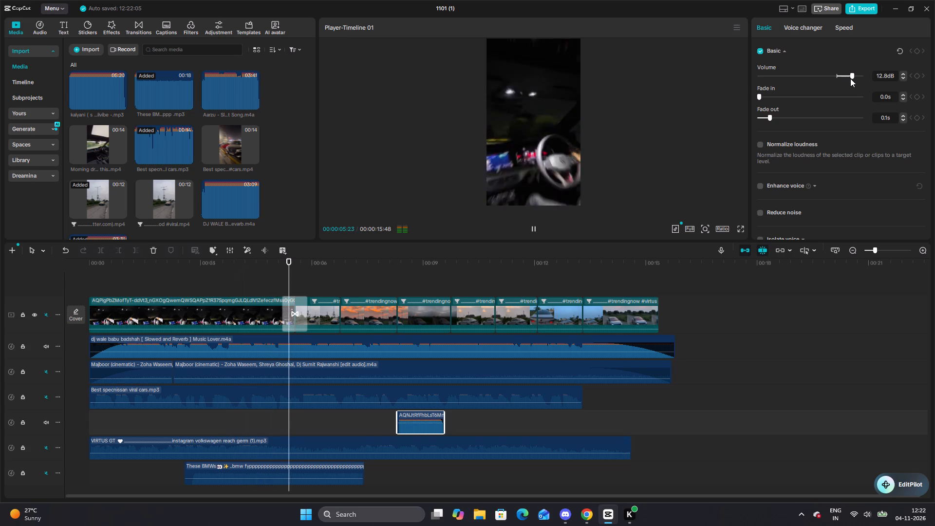
left_click_drag(850, 78, 849, 78)
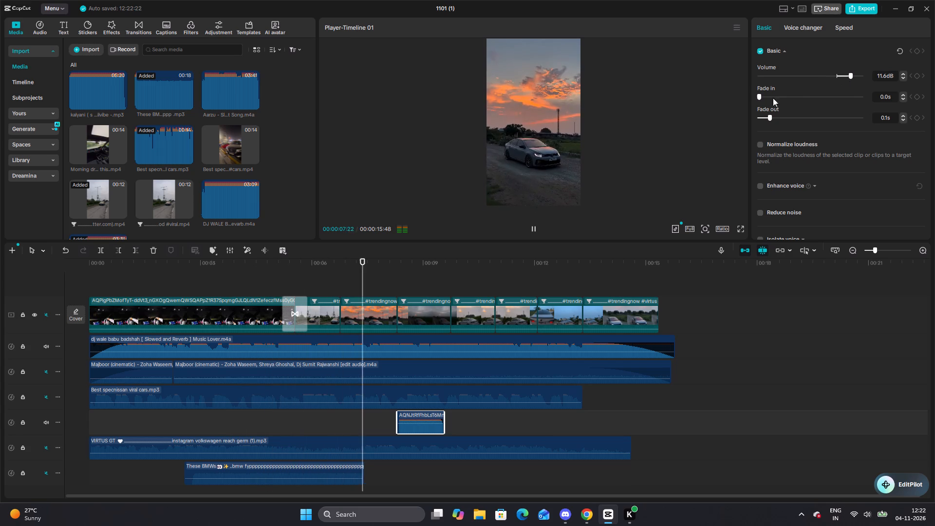
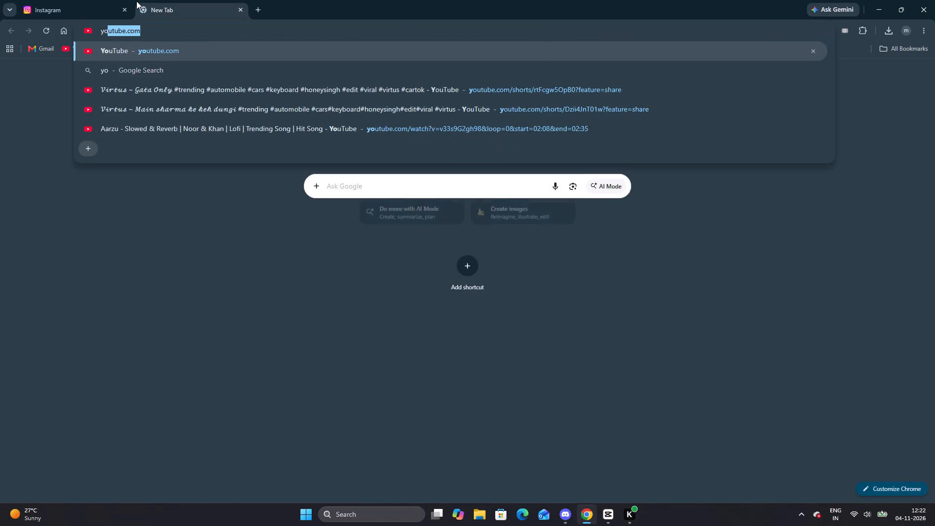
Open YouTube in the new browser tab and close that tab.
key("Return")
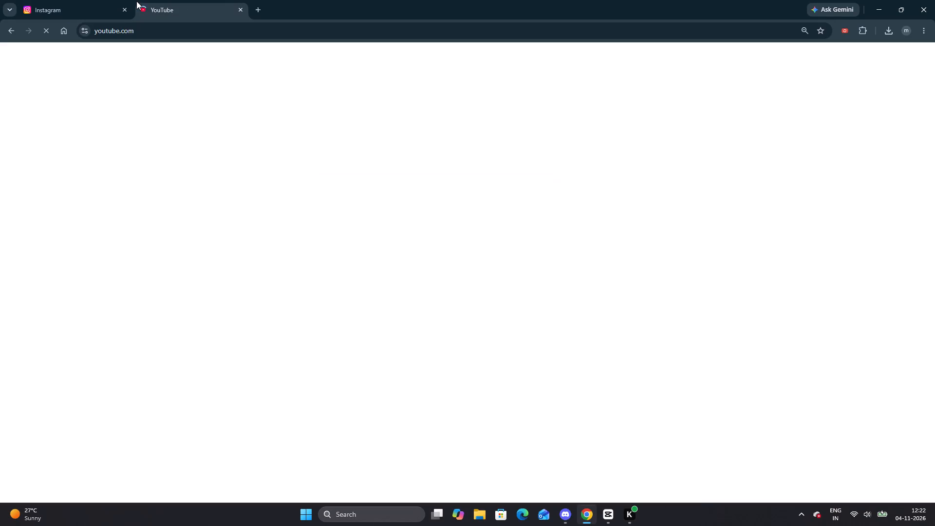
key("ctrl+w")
Switch to CapCut and move the playhead back to the start of the timeline.
key("alt+Tab")
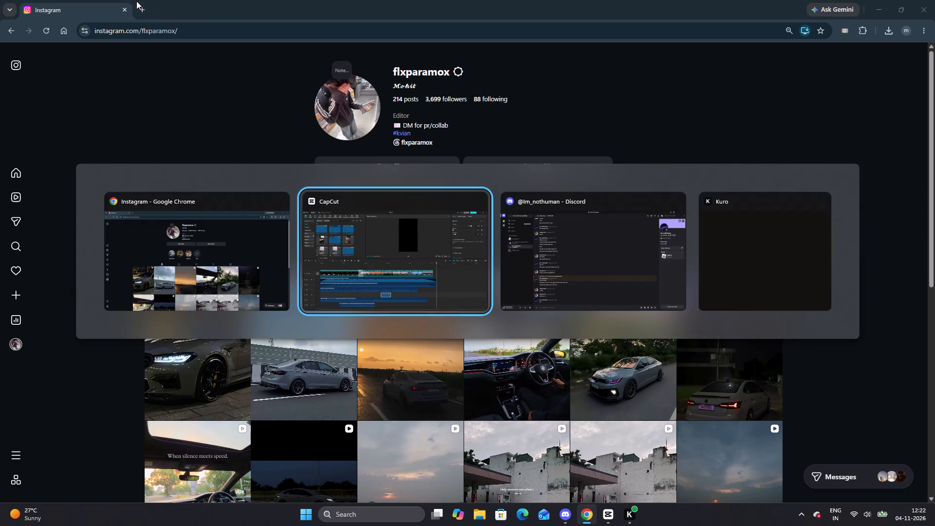
triple_click(148, 284)
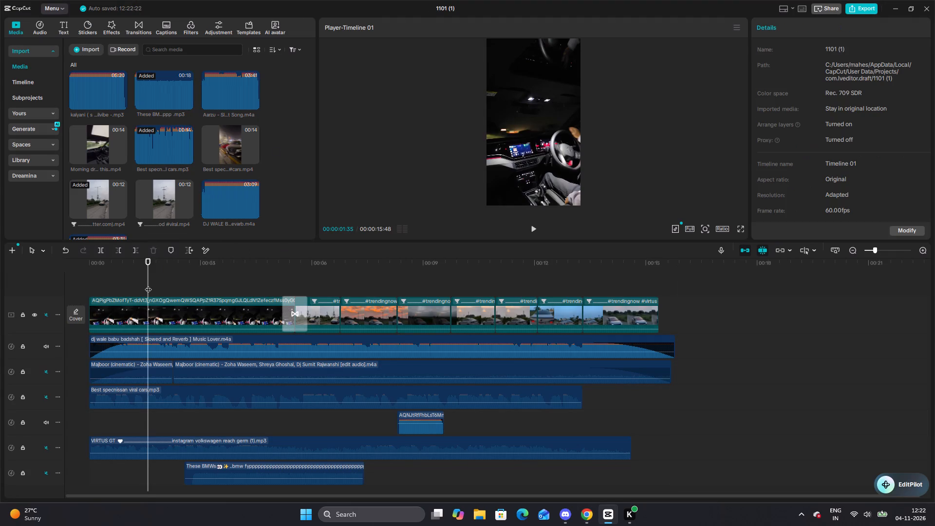
left_click(148, 284)
left_click_drag(147, 279, 145, 279)
left_click_drag(145, 279, 56, 258)
Switch to the Chrome window showing Instagram.
key("alt+Tab")
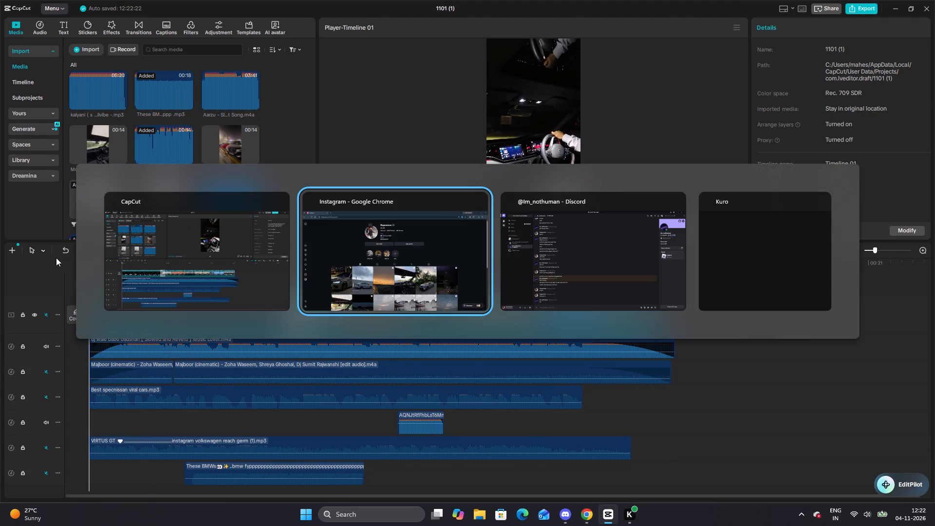
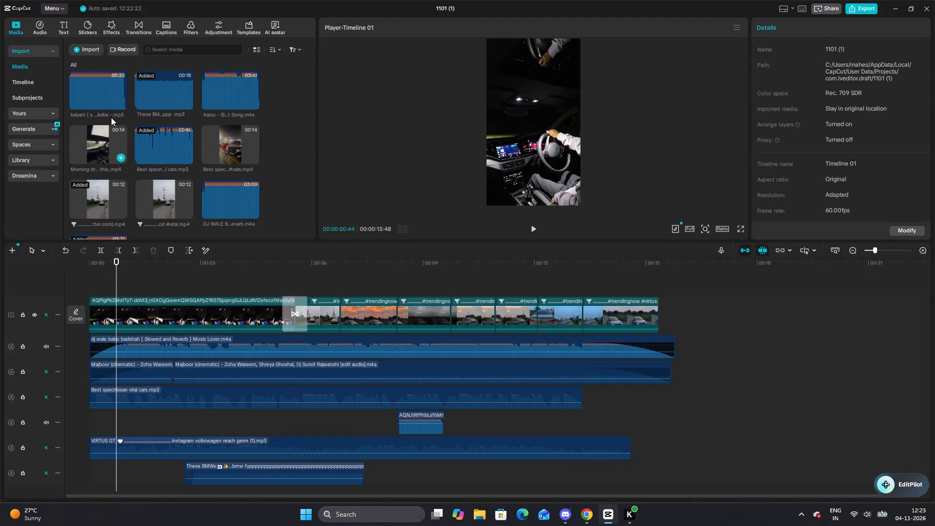
Search the filter library for "quality".
left_click(191, 30)
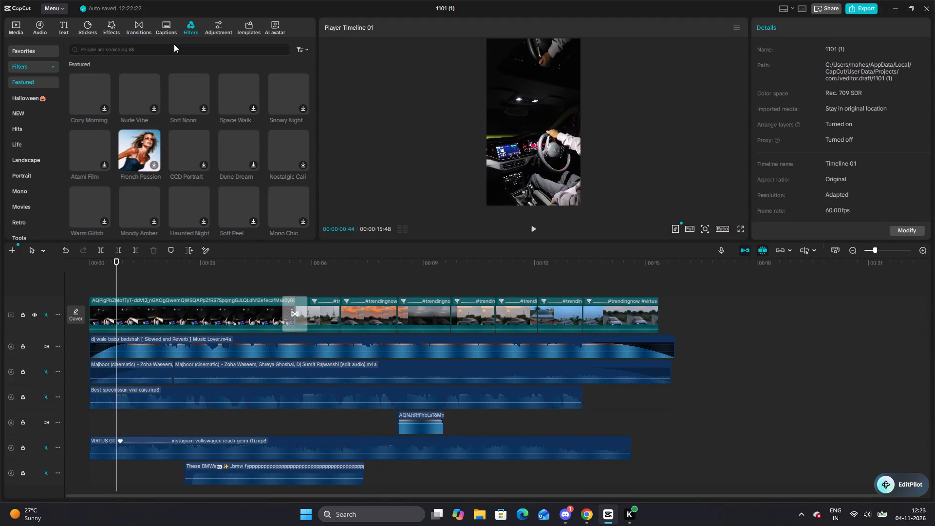
left_click(148, 48)
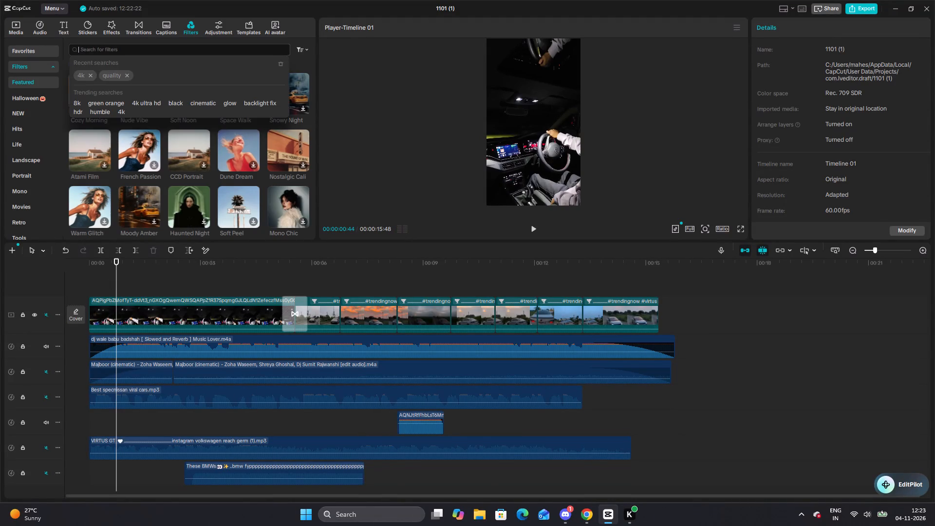
key("q")
key("BackSpace")
key("BackSpace")
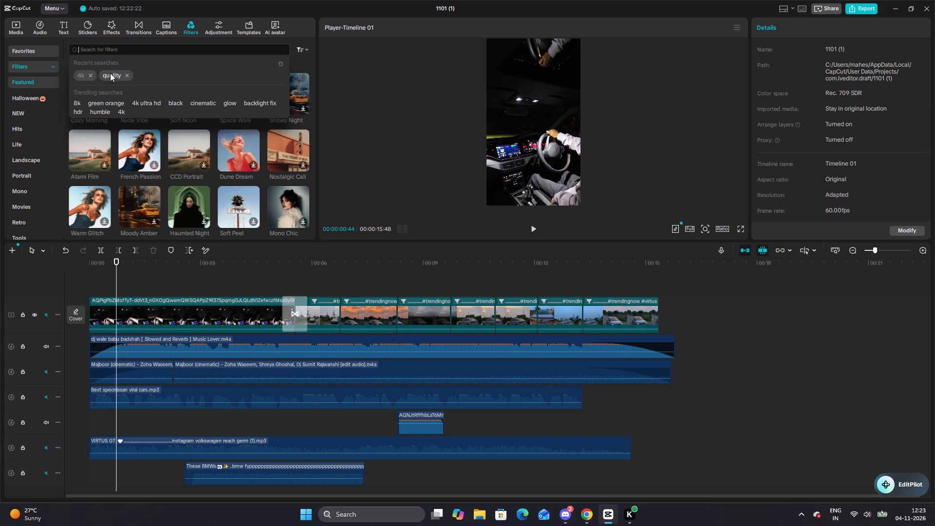
left_click(110, 73)
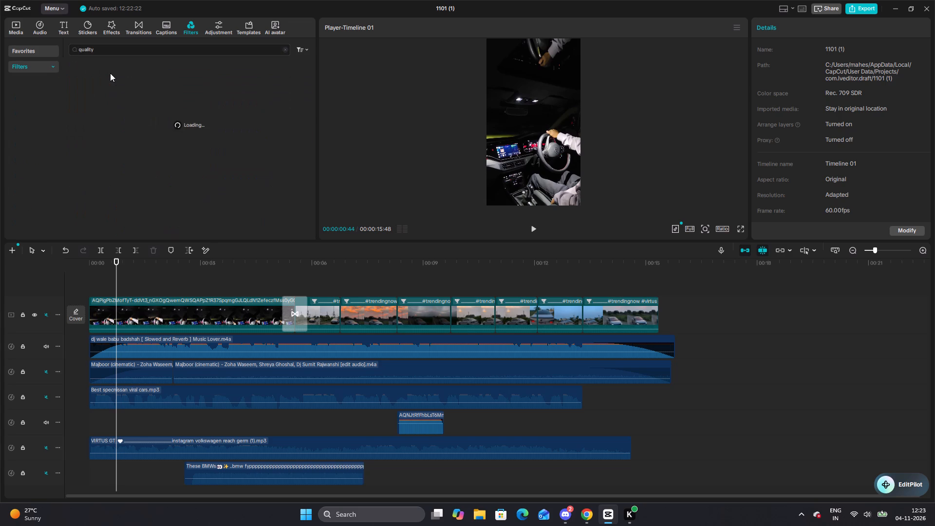
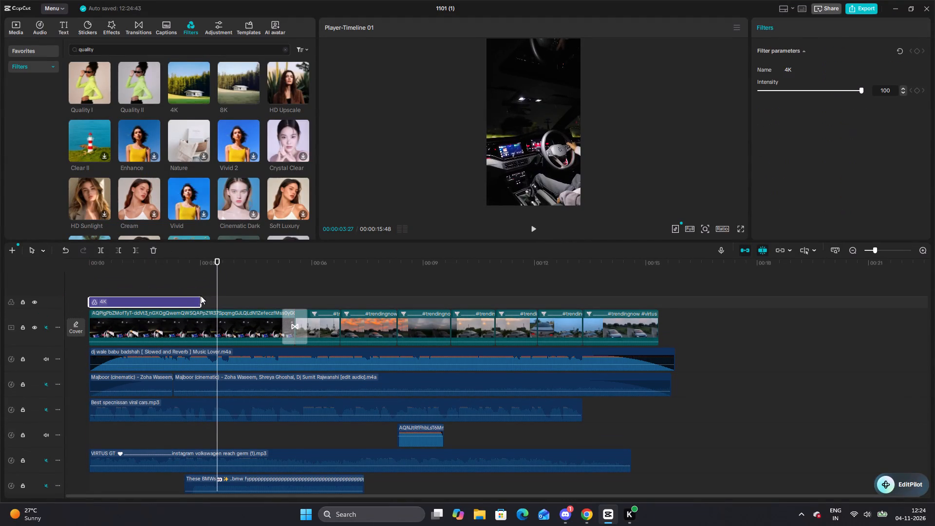
Extend the 4K filter to the end of the last video clip so it covers the whole reel.
left_click_drag(200, 301, 656, 297)
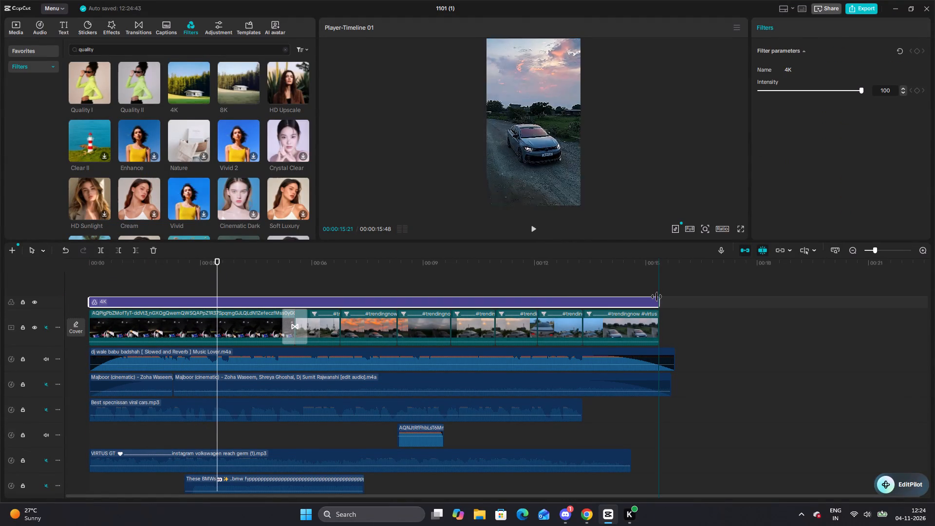
left_click_drag(656, 297, 658, 297)
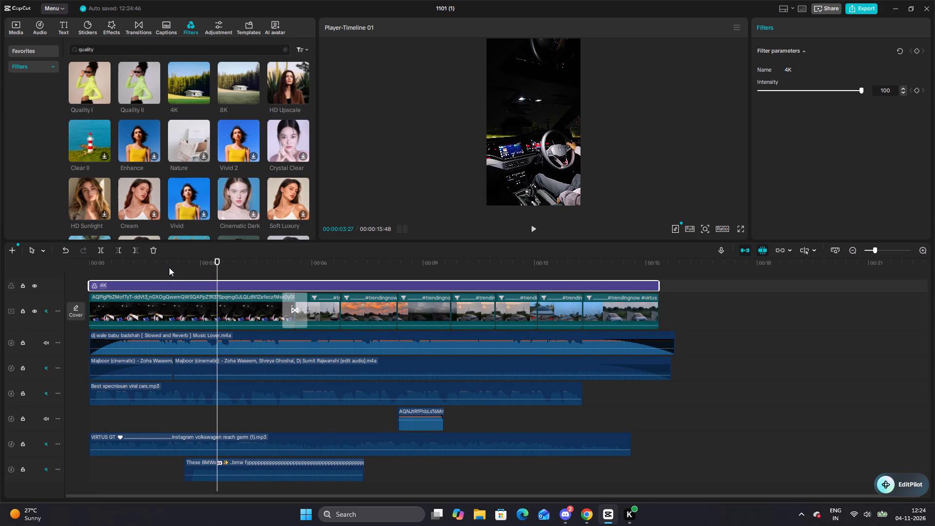
Play the reel from the start to review the 4K filter across the clips.
left_click(168, 268)
left_click_drag(168, 268, 64, 260)
key("space")
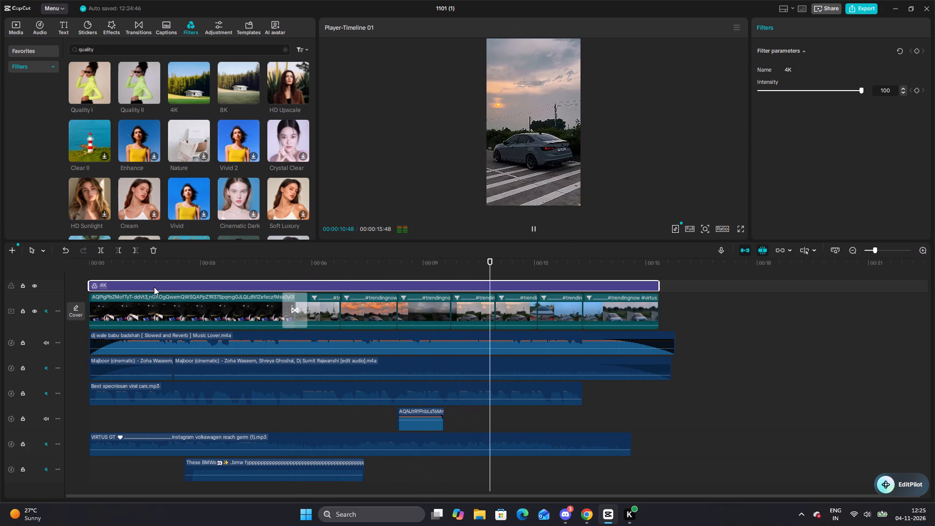
key("space")
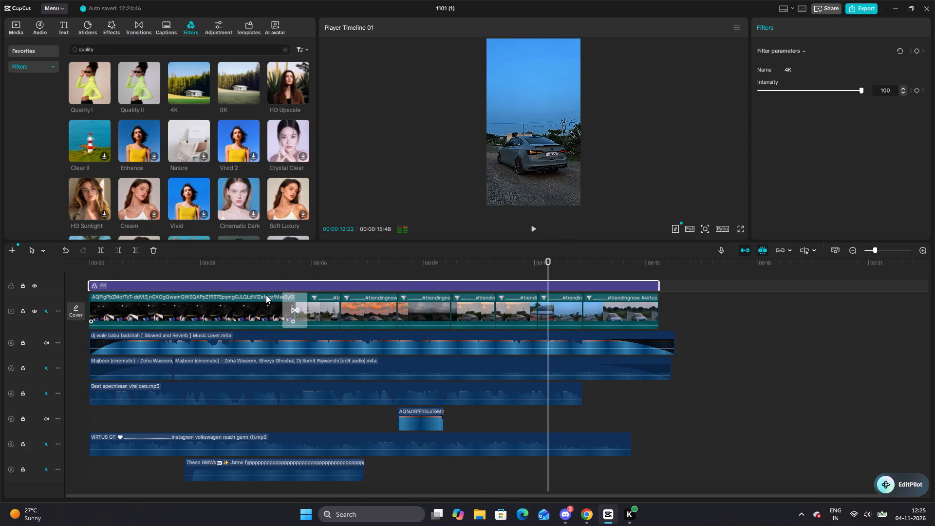
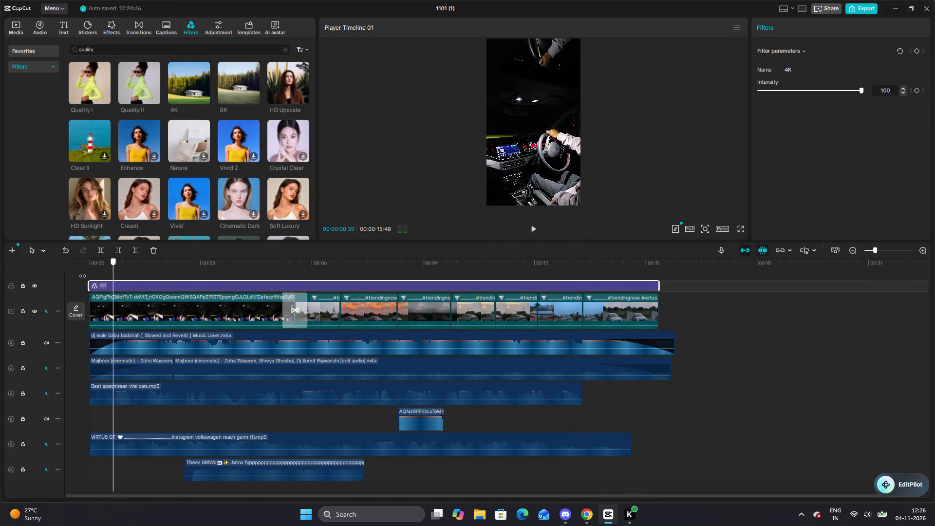
Play the reel and toggle the 4K filter track's visibility off and on to compare the footage with and without it.
key("space")
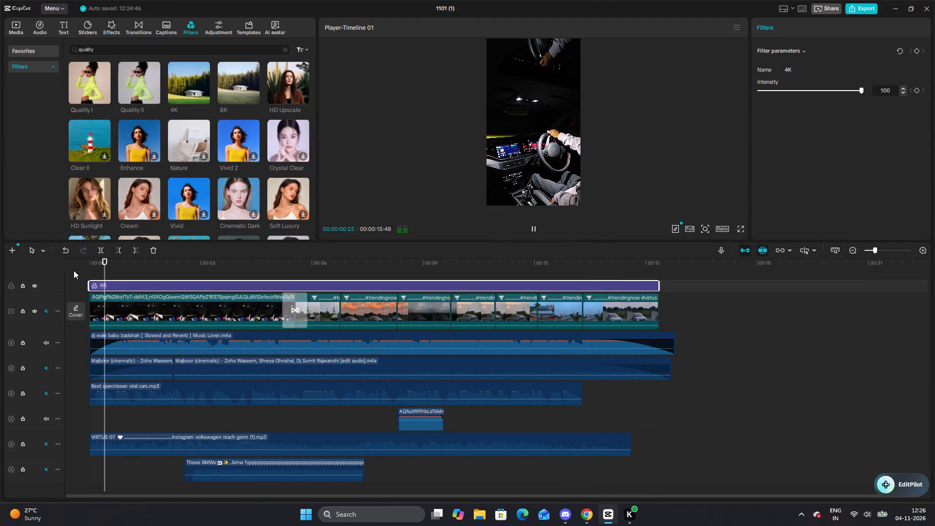
left_click(21, 20)
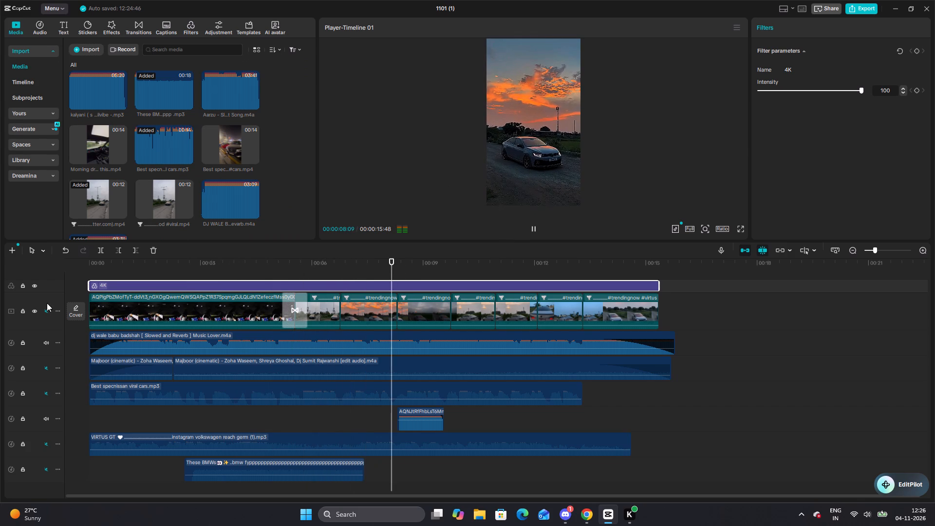
left_click(35, 286)
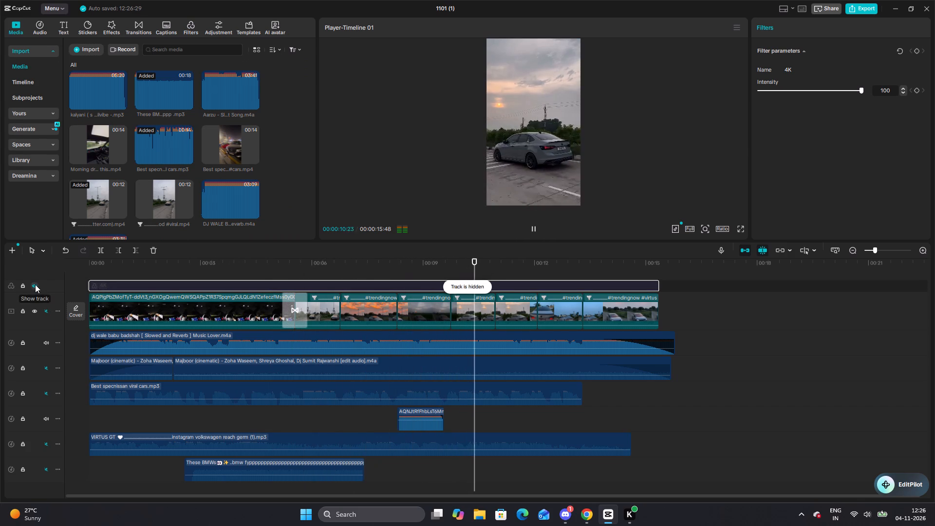
left_click(36, 284)
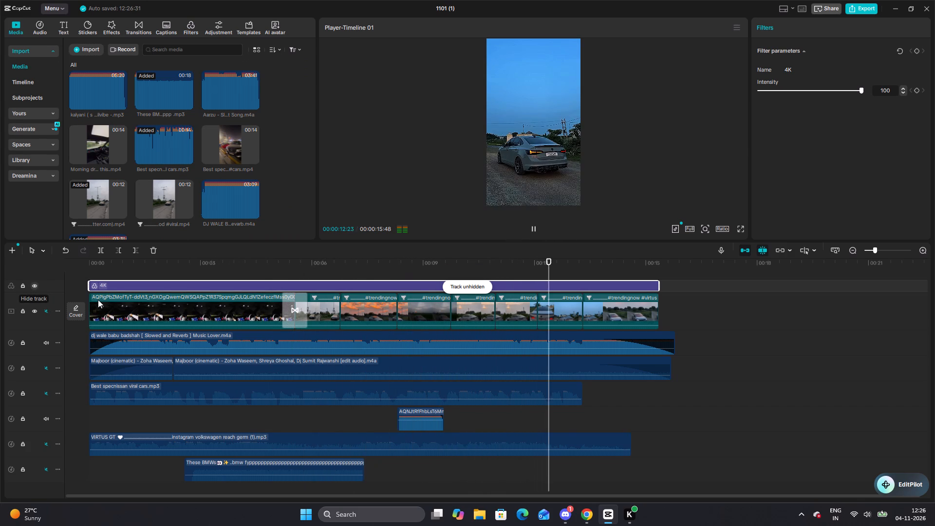
Replay the reel from the start into the last clip to review the complete edit with the 4K filter.
left_click(188, 278)
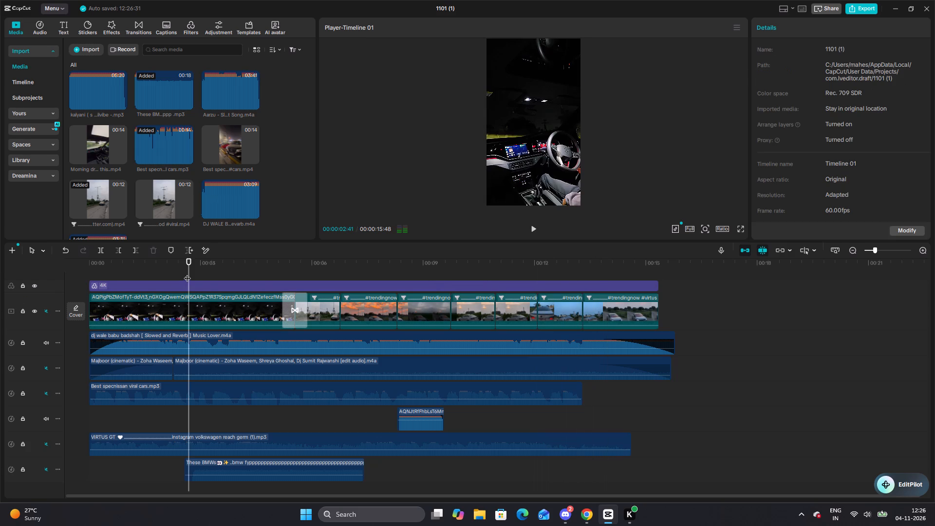
left_click_drag(187, 273, 94, 269)
key("space")
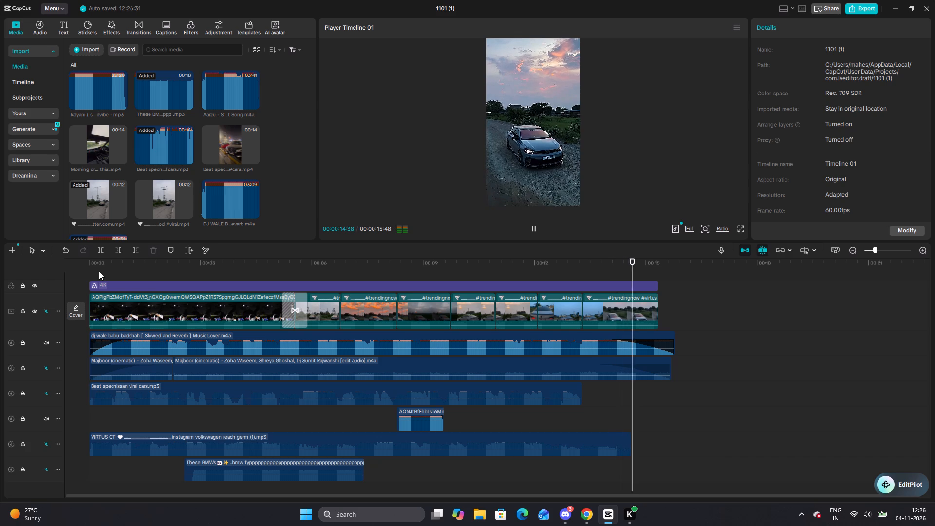
key("space")
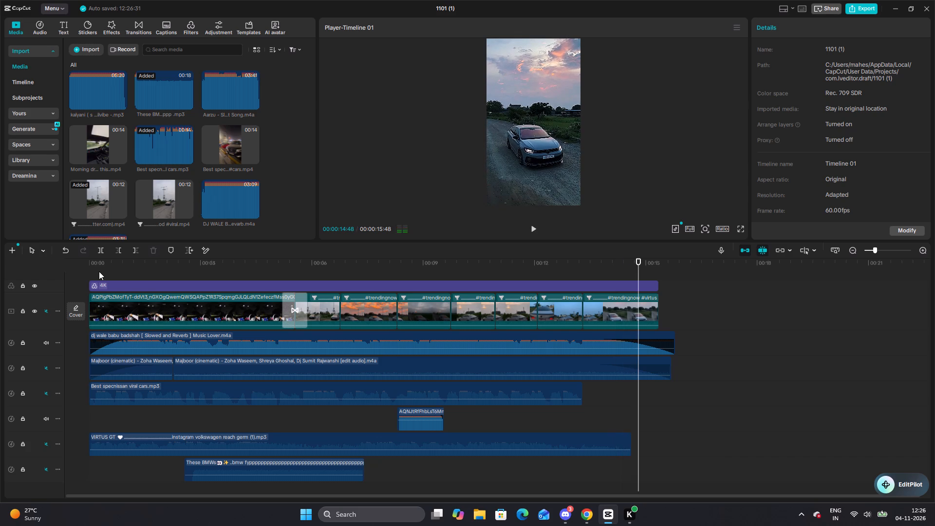
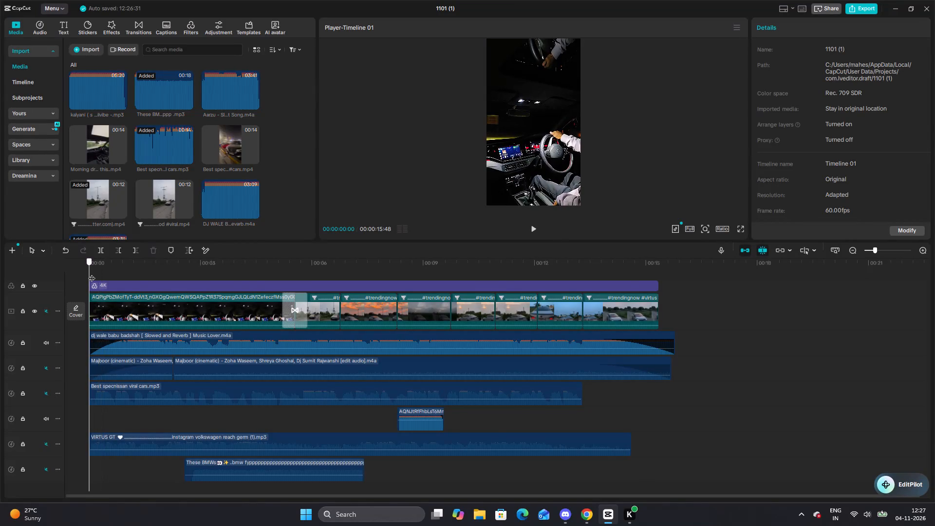
Play the reel from the start to review the cuts between clips.
key("space")
key("space")
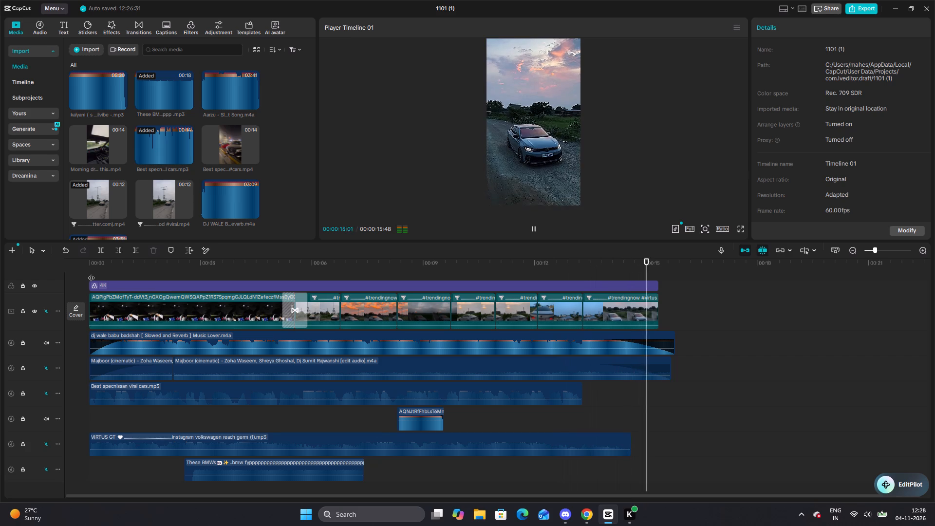
Search the transitions for black fade and add Black Fade at the reel's second and third cuts.
left_click(136, 29)
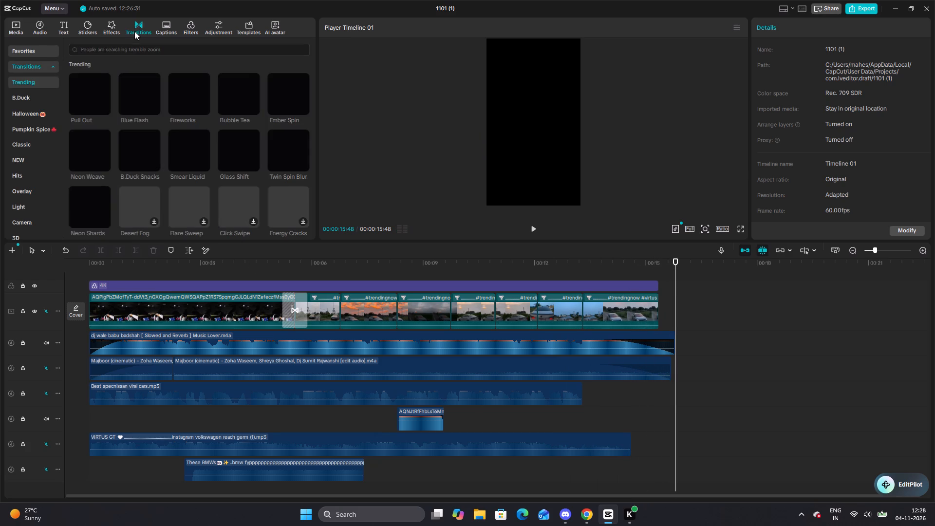
left_click(125, 48)
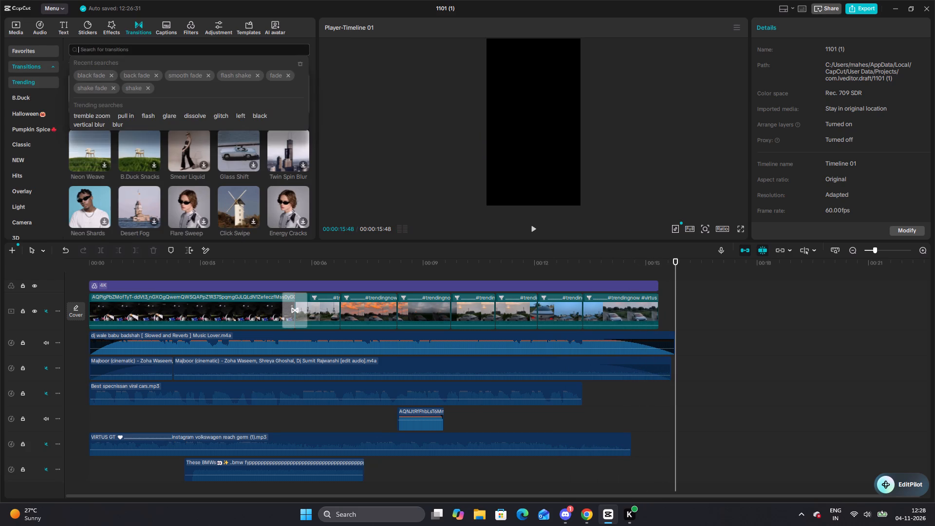
left_click(83, 79)
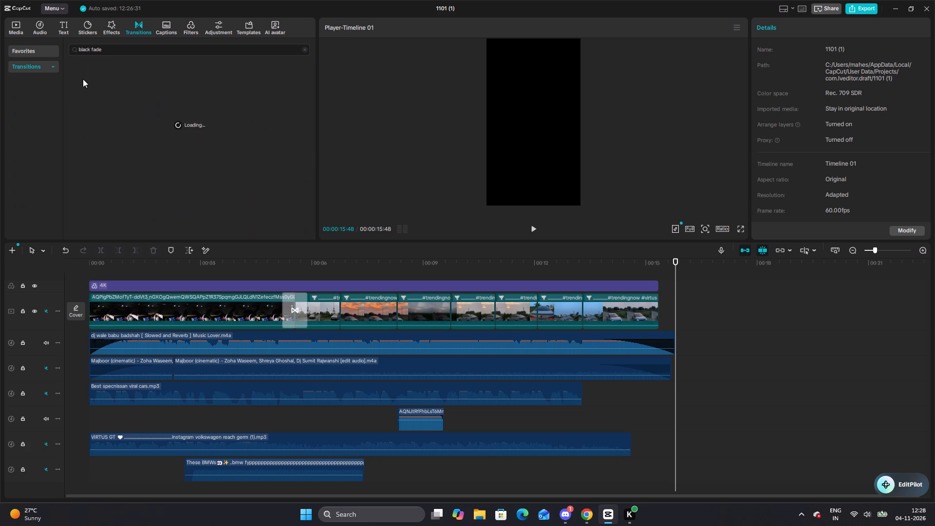
left_click_drag(83, 79, 328, 305)
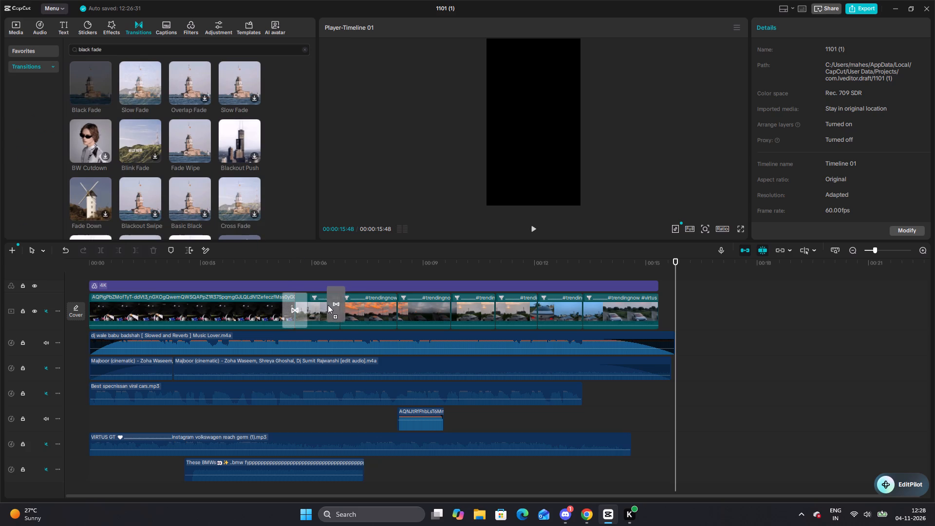
left_click_drag(328, 305, 331, 306)
left_click_drag(87, 92, 329, 257)
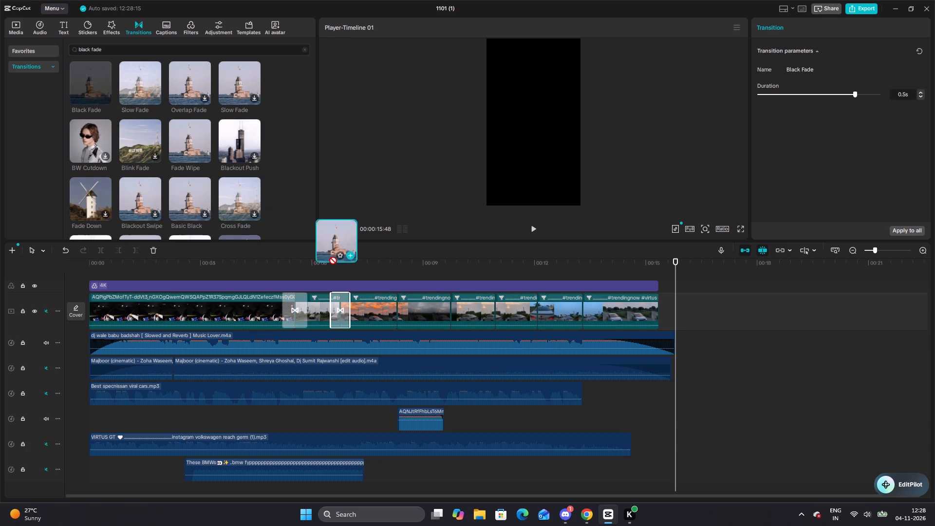
left_click_drag(329, 257, 381, 314)
Play the reel backwards from its end into the fourth clip and turn off the main track magnet.
key("j")
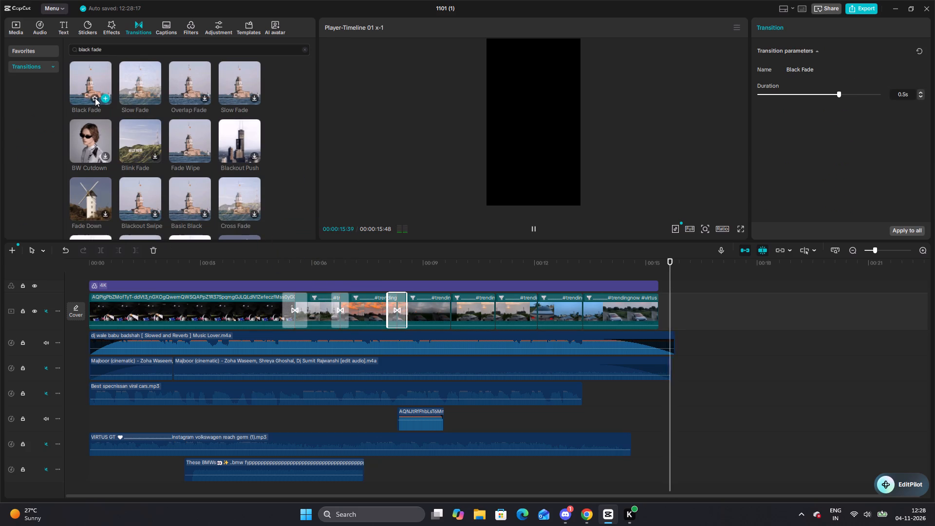
left_click(85, 85)
key("j")
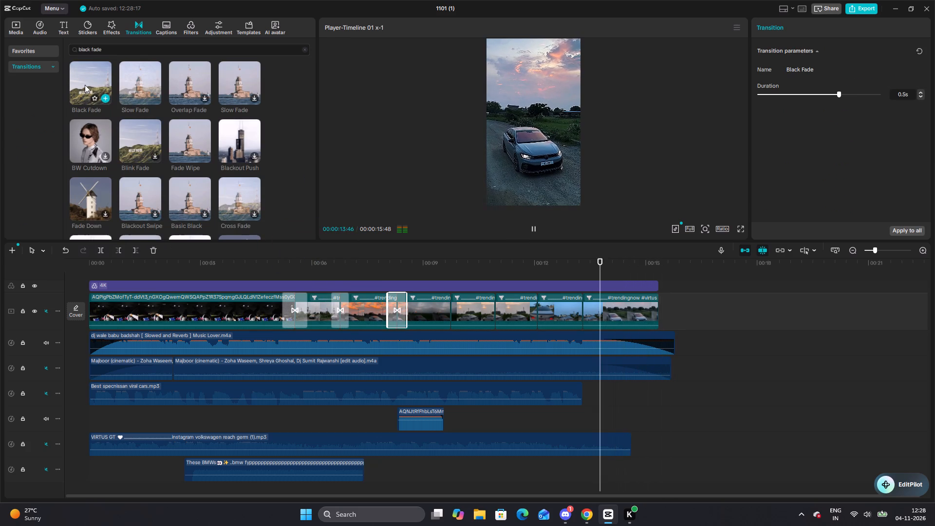
left_click(740, 249)
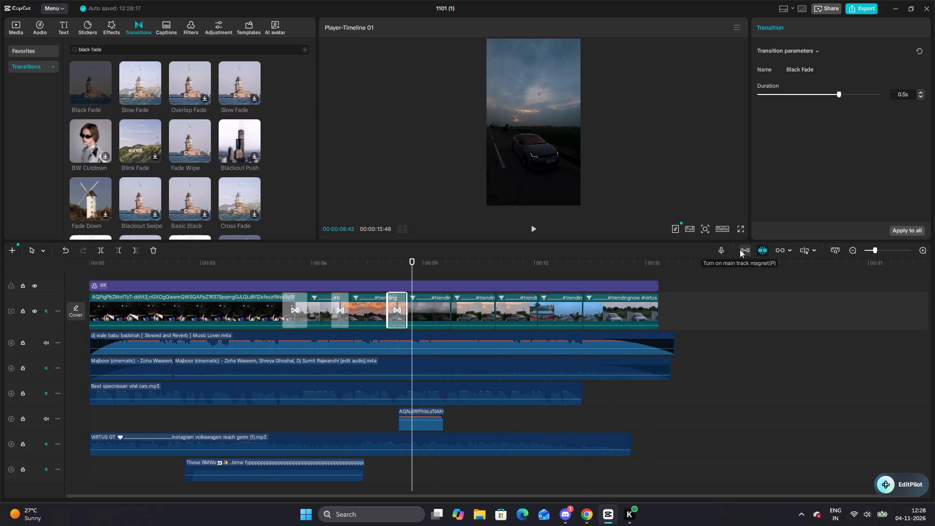
Add the Black Fade transition at the fourth cut, between the fourth and fifth clips.
key("space")
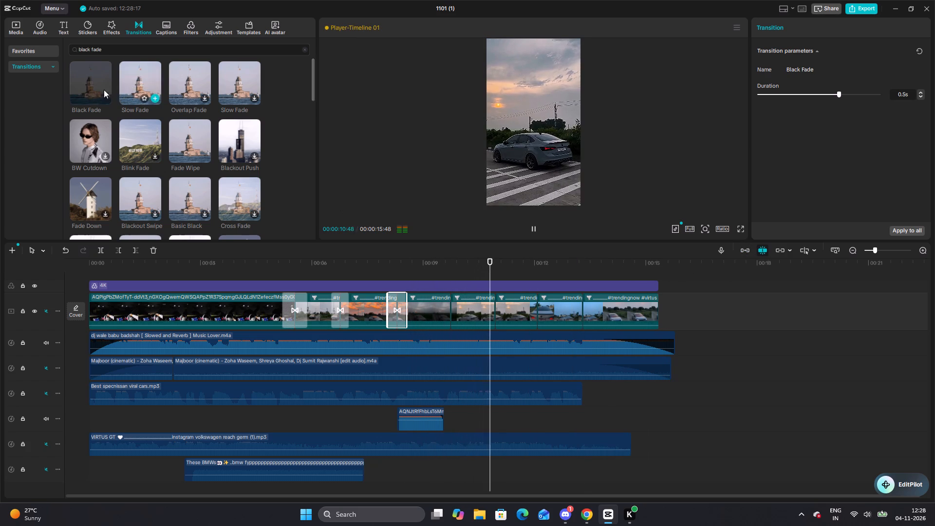
left_click_drag(84, 86, 437, 315)
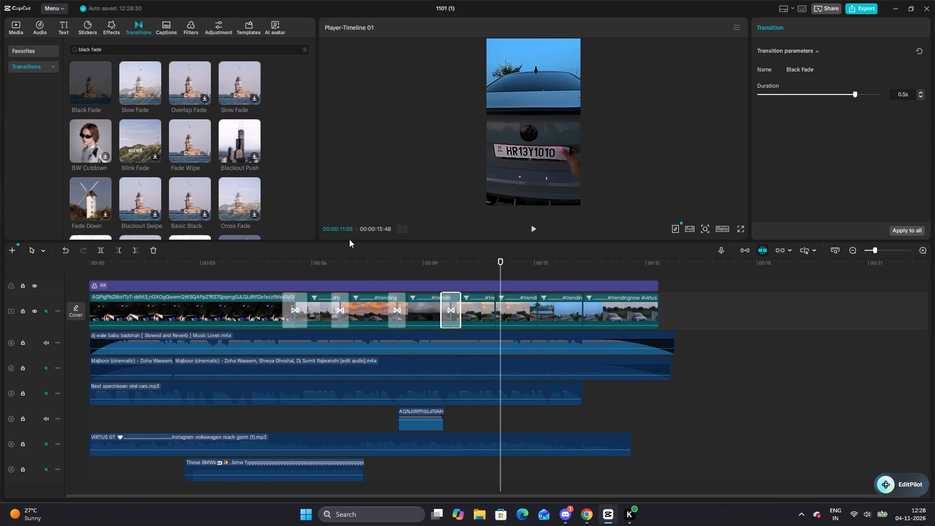
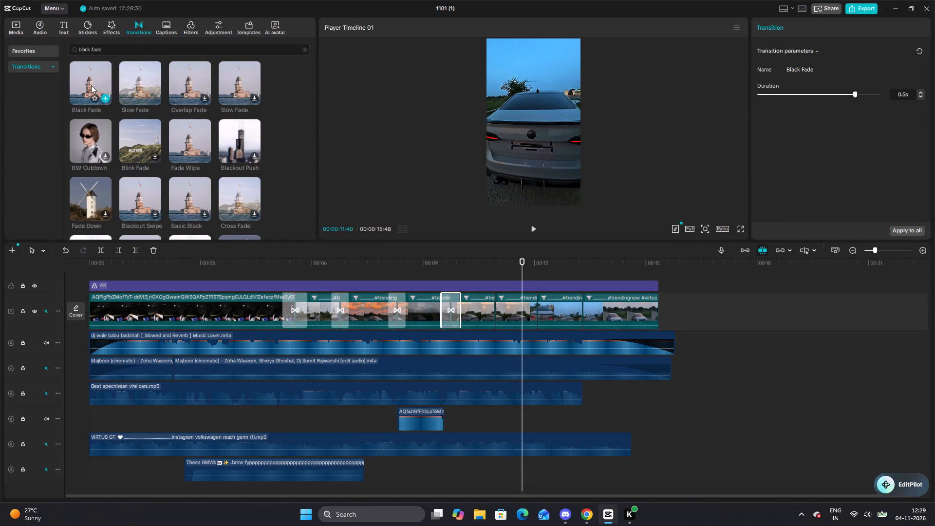
Add the Black Fade transition at the fifth, sixth and seventh cuts of the main video track.
left_click_drag(91, 85, 483, 303)
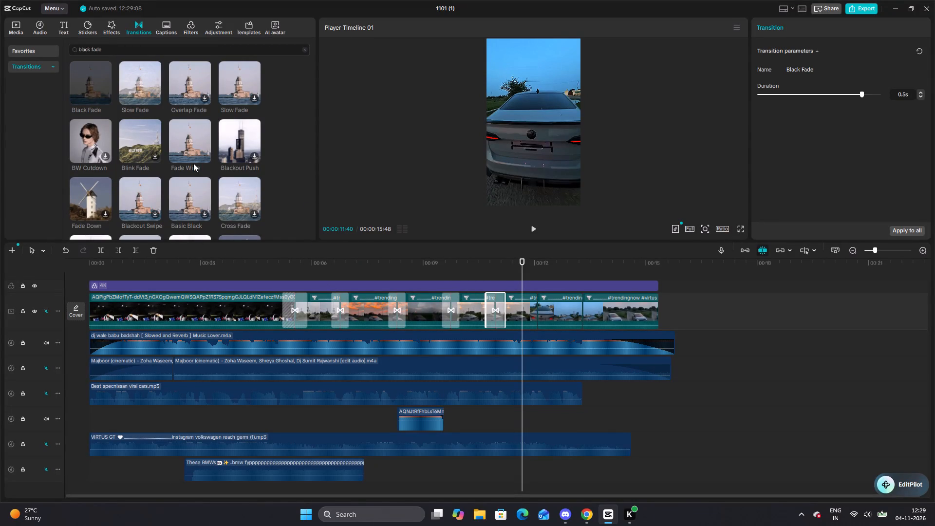
left_click_drag(84, 91, 525, 308)
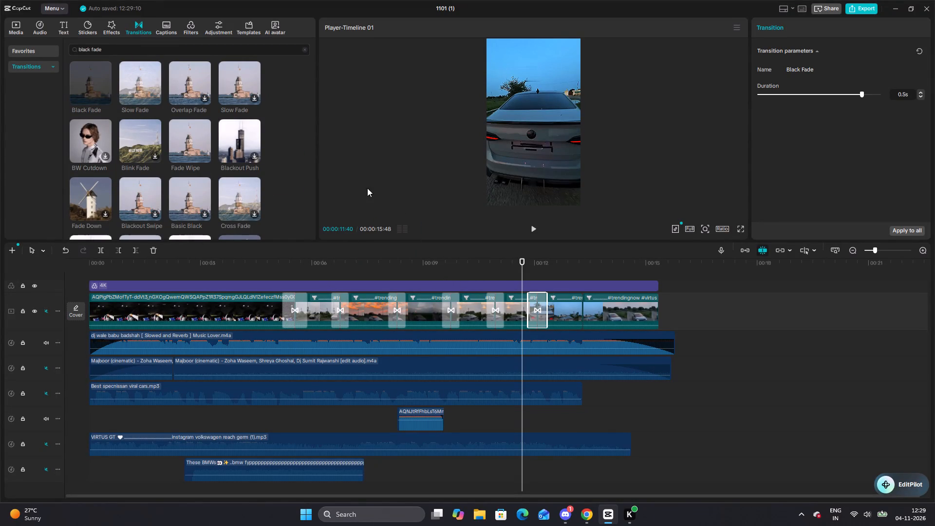
left_click_drag(78, 83, 574, 320)
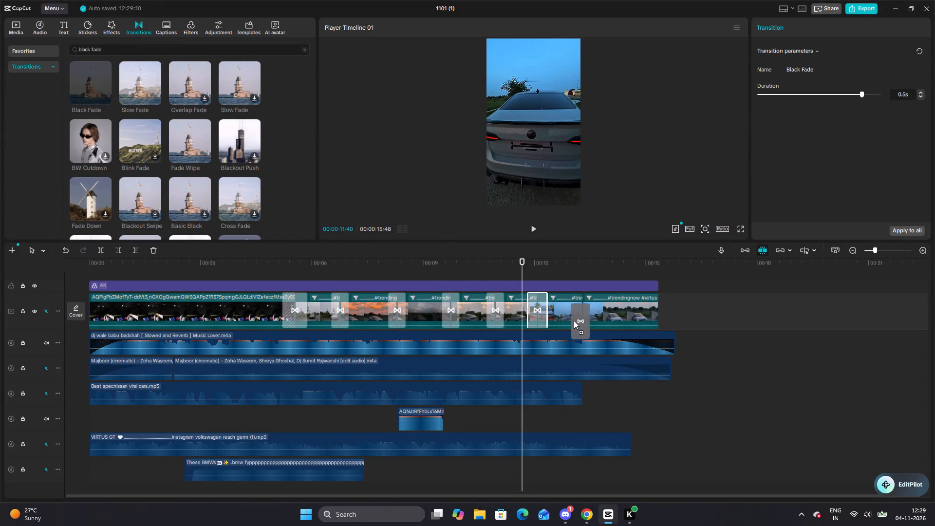
left_click_drag(574, 320, 575, 317)
Shorten each Black Fade transition from the second through the seventh cut to a duration of about 0.4 s.
left_click(333, 312)
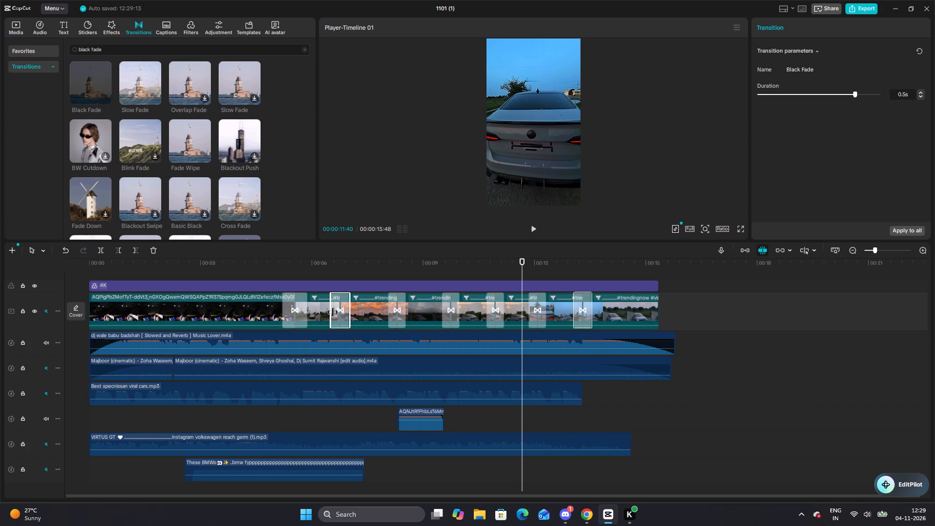
left_click(832, 95)
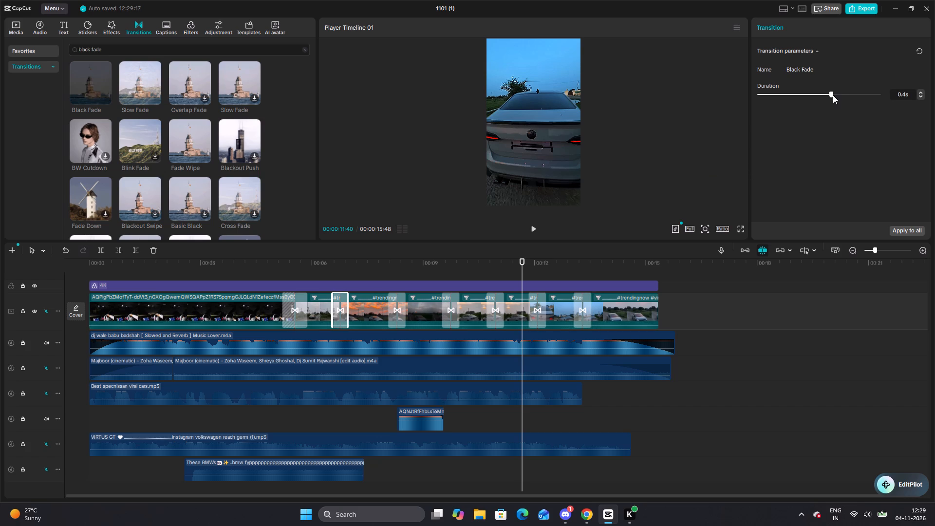
left_click(396, 305)
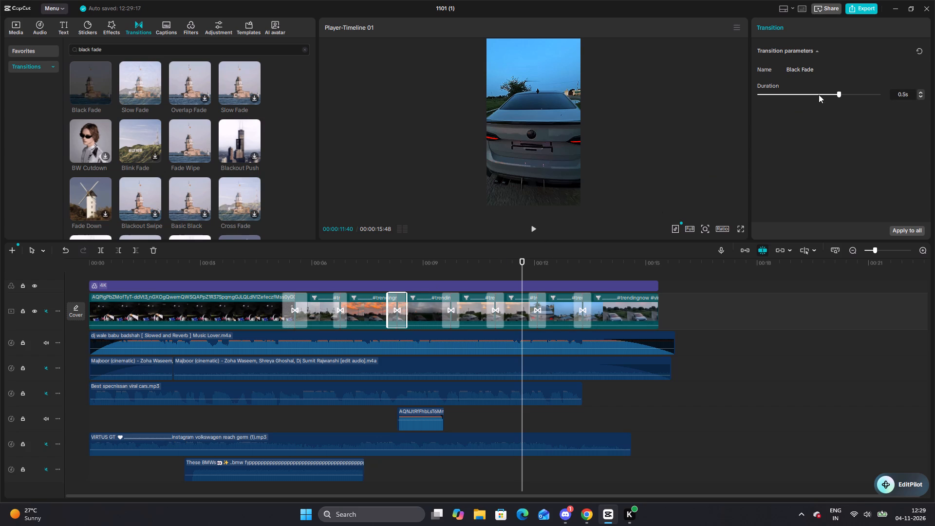
left_click(821, 94)
left_click(448, 301)
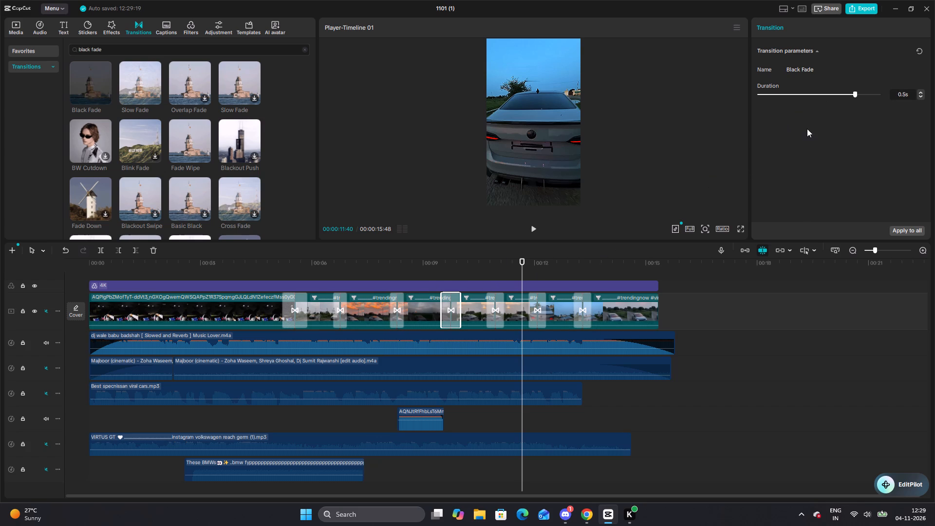
left_click(833, 93)
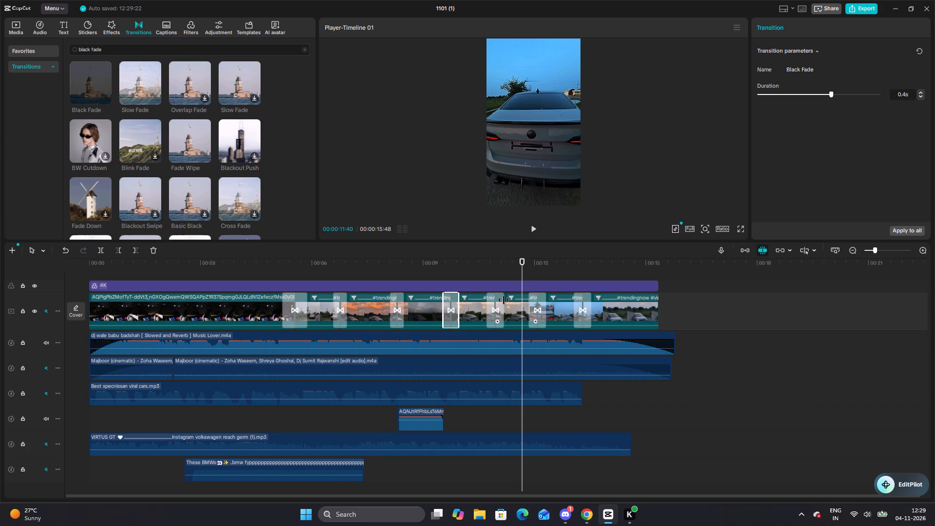
left_click(494, 307)
left_click(829, 93)
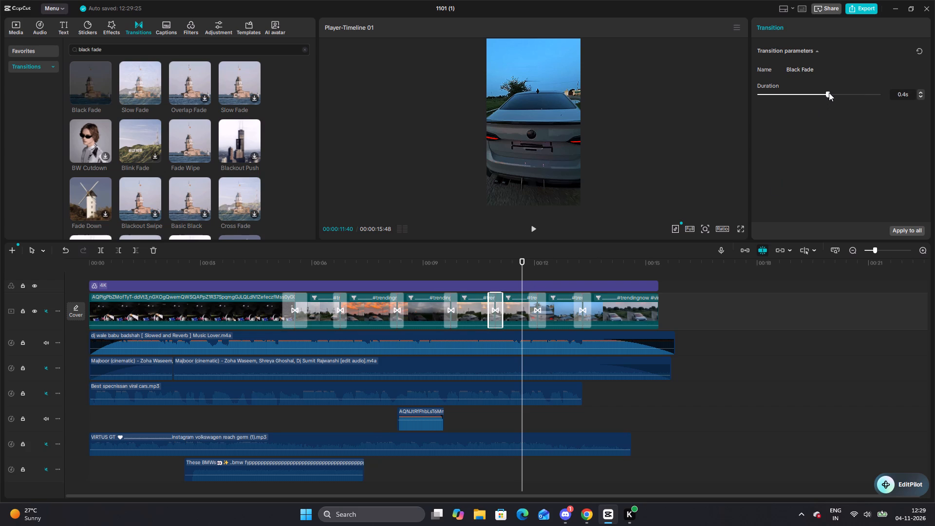
left_click(531, 317)
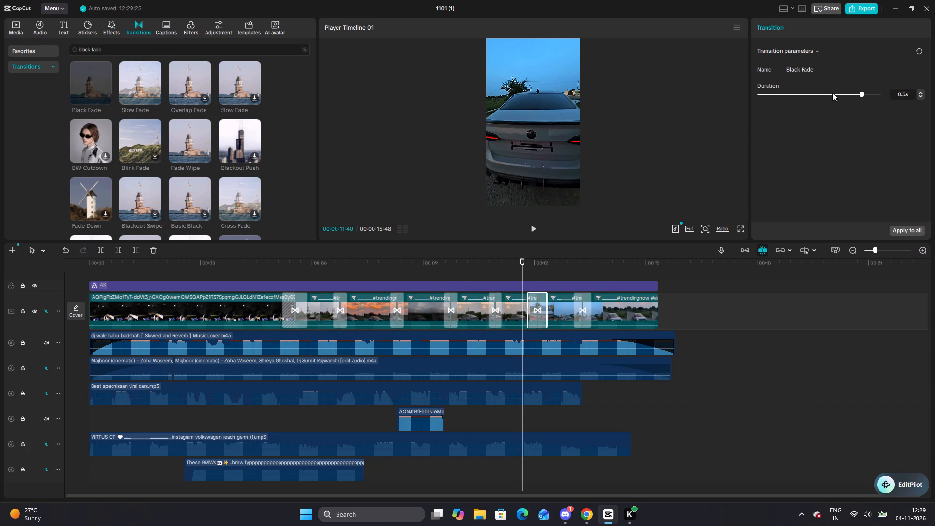
left_click(830, 92)
left_click(581, 305)
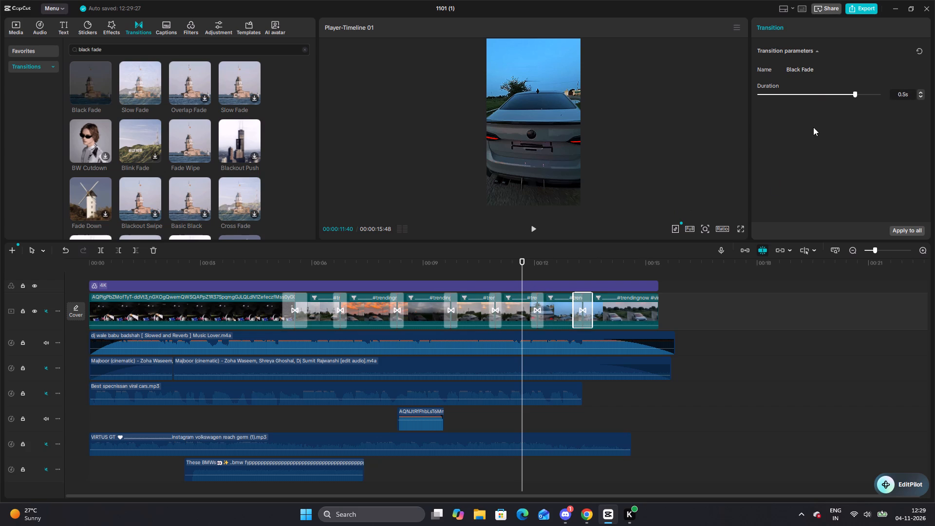
left_click(841, 92)
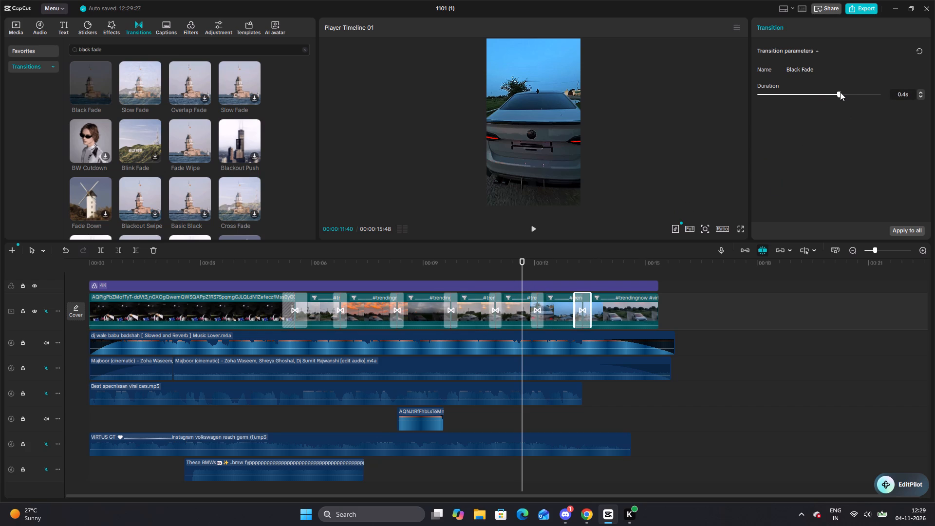
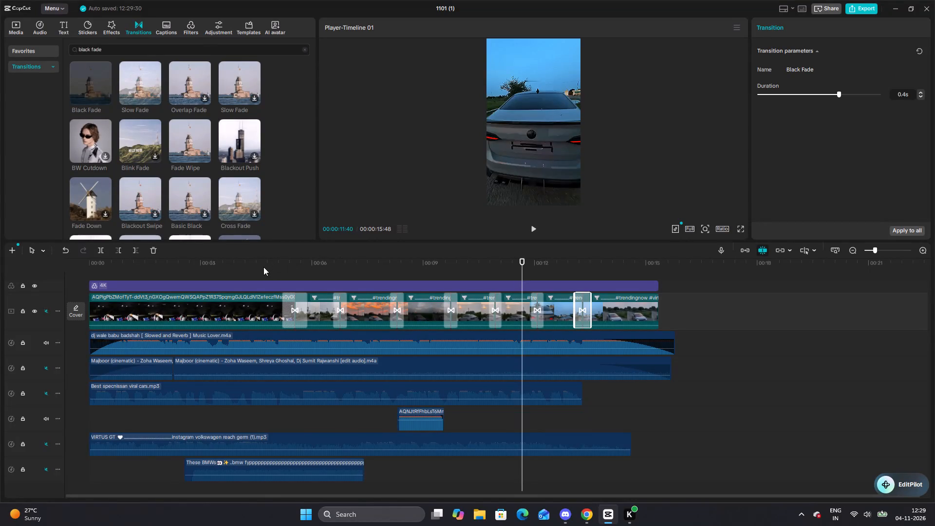
Play back the reel from just before the first cut to review the Black Fade transitions against the song.
left_click(263, 267)
key("space")
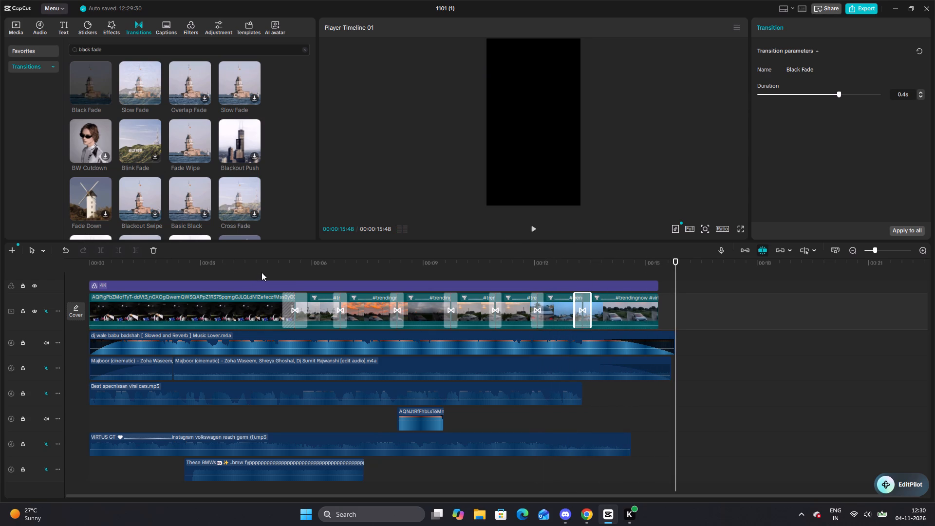
left_click(262, 272)
key("space")
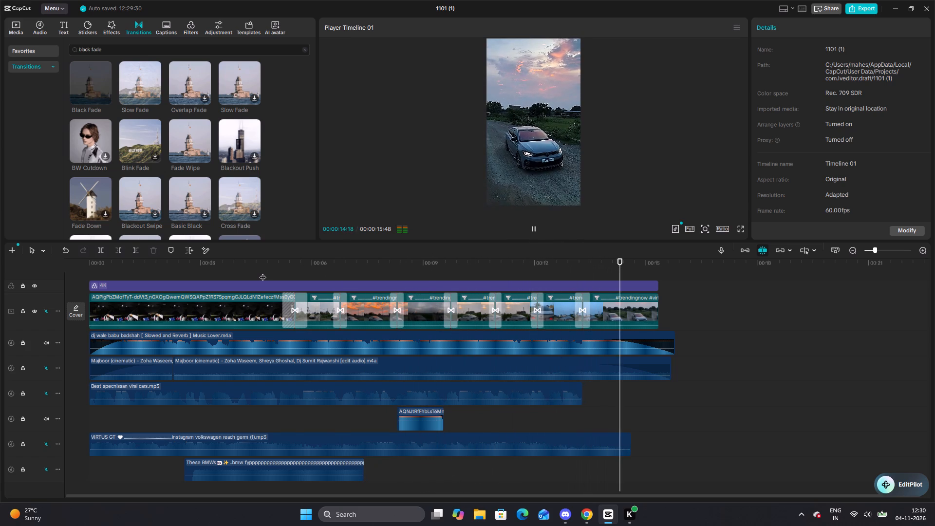
Lengthen the Black Fade transitions at the second, third and fourth cuts to about 0.5 s each.
left_click(343, 298)
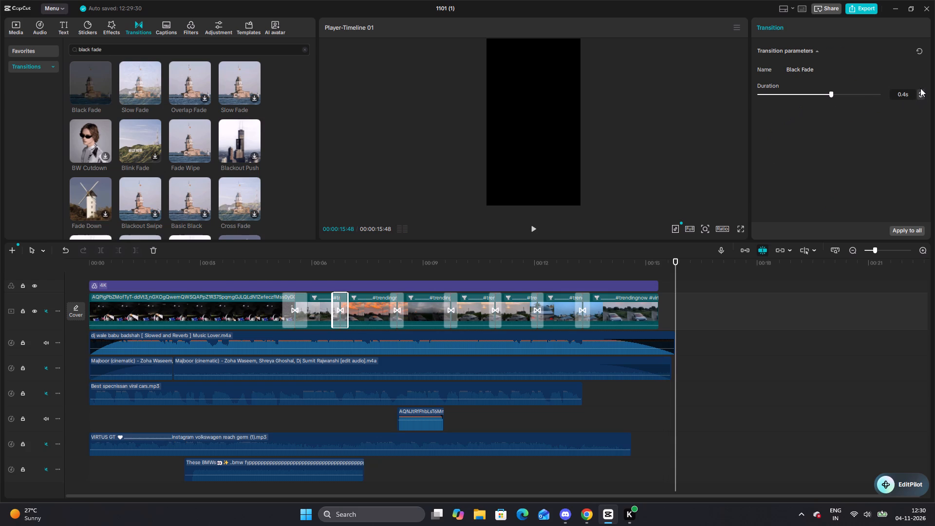
left_click(920, 88)
left_click(920, 90)
left_click(920, 91)
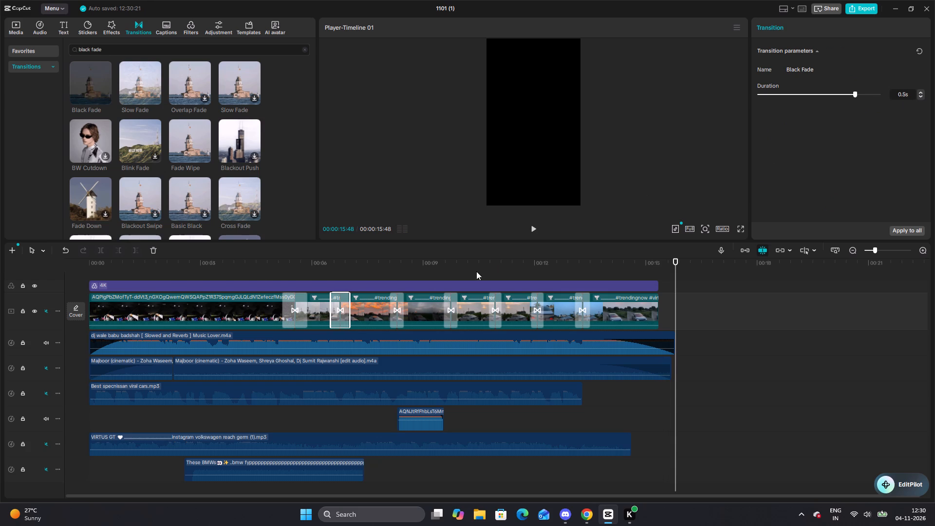
left_click(391, 308)
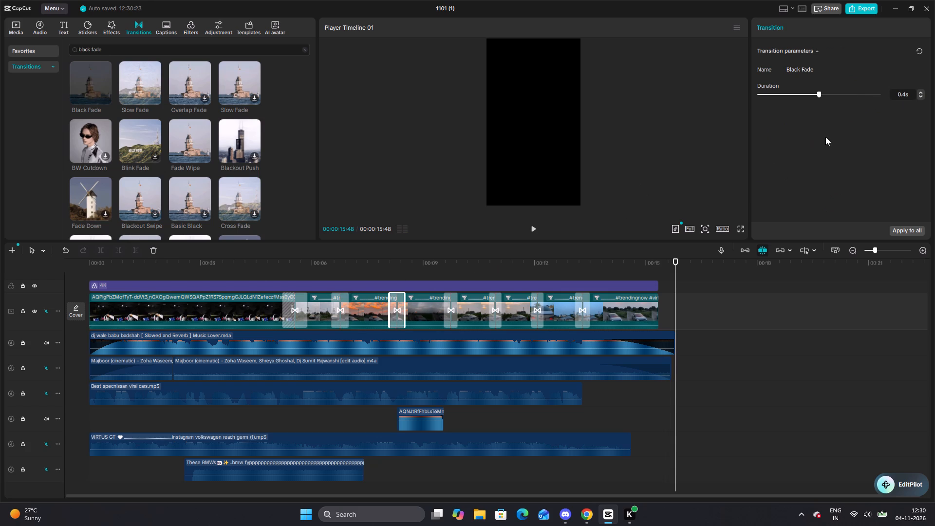
left_click(922, 93)
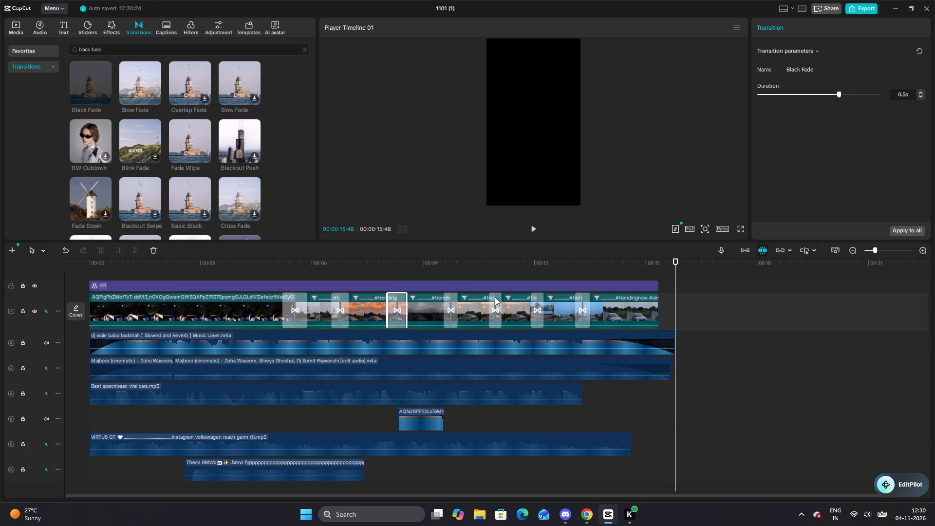
left_click(445, 311)
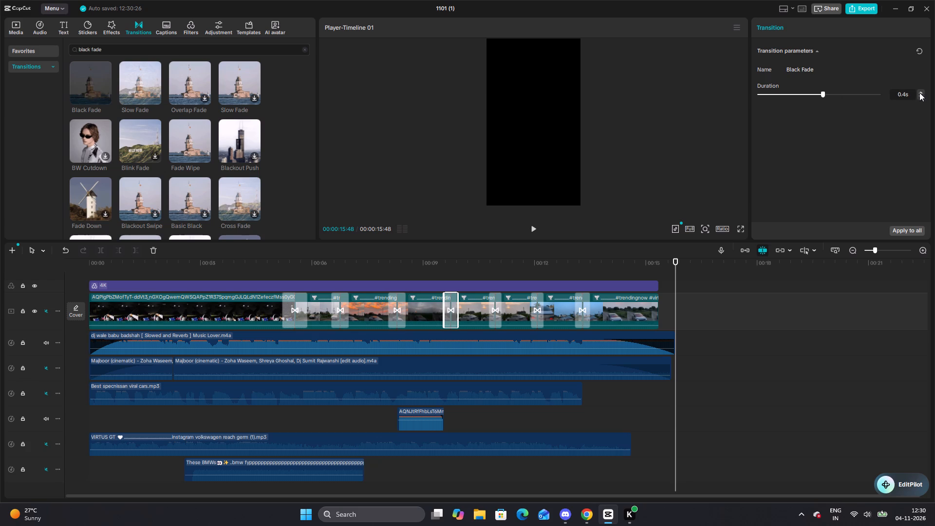
left_click(920, 93)
Lengthen the Black Fade transitions at the fifth, sixth and seventh cuts to about 0.5 s each.
left_click(498, 307)
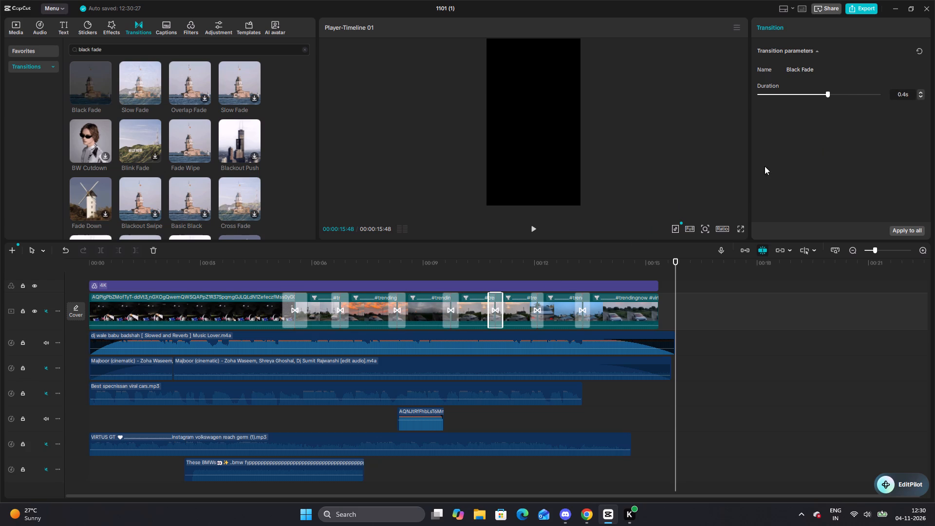
left_click(919, 91)
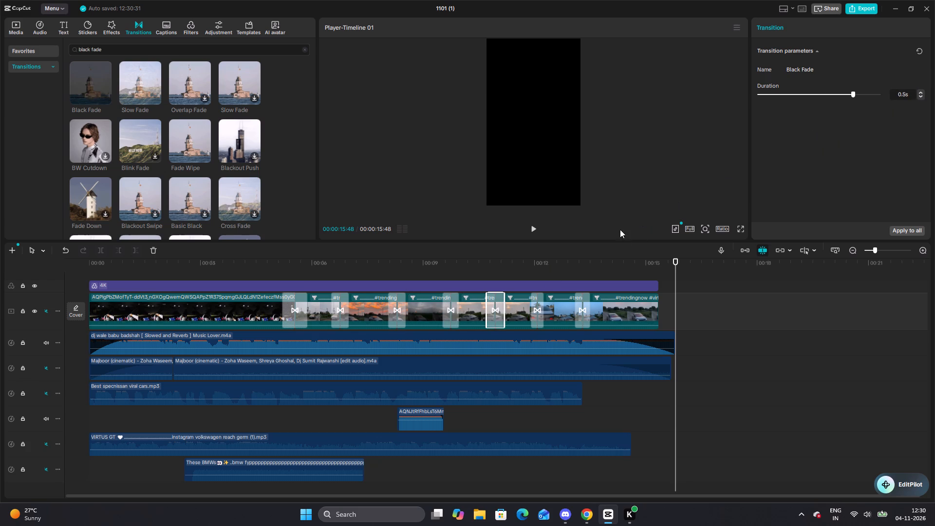
left_click(536, 314)
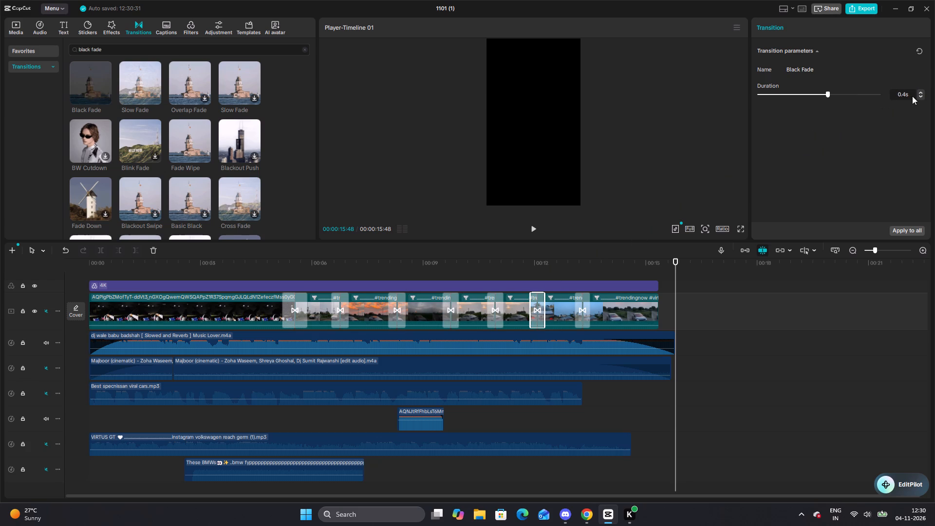
left_click(920, 92)
left_click(581, 317)
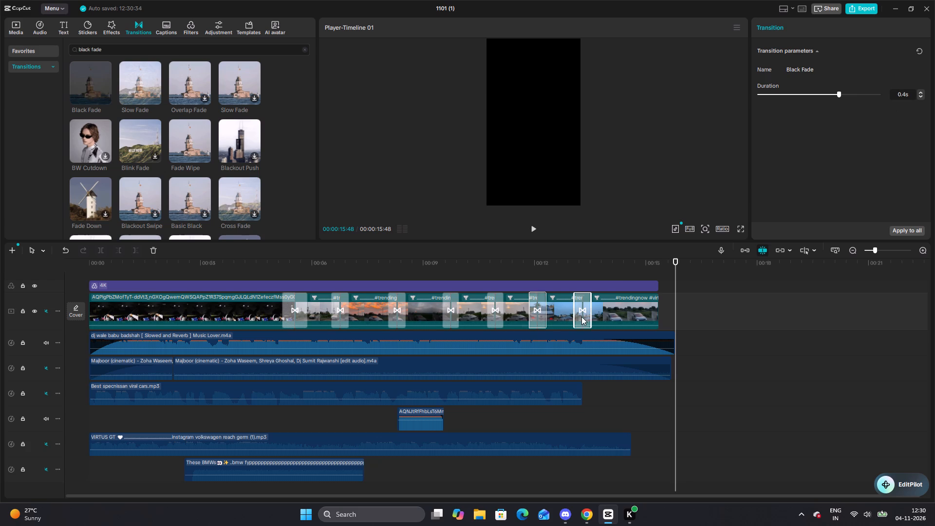
left_click(919, 89)
left_click(919, 90)
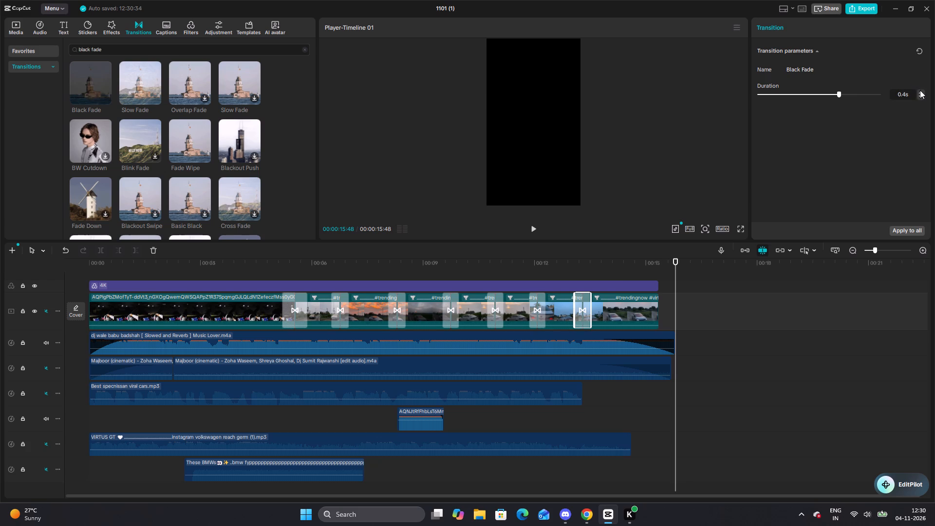
left_click(920, 92)
Play back the reel across the lengthened transitions and its final clips, and restart playback from the beginning.
left_click(275, 270)
key("space")
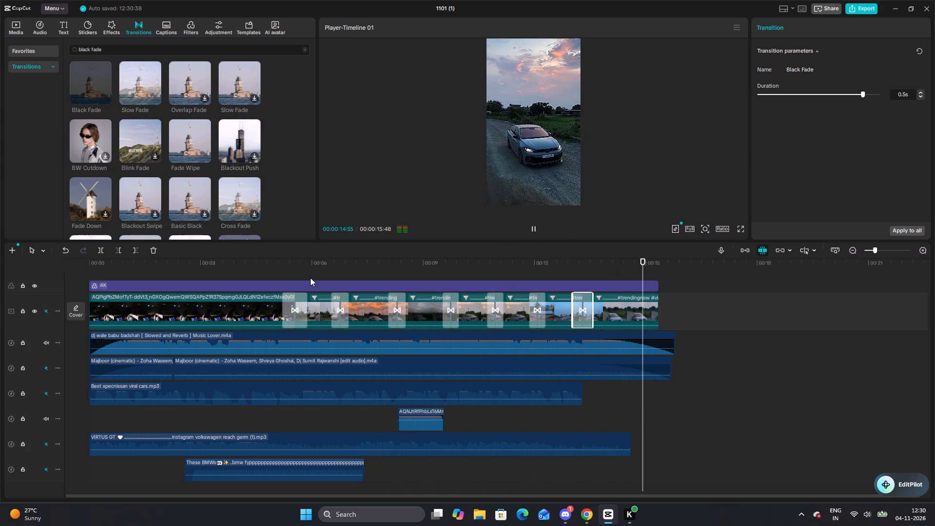
left_click(496, 267)
key("space")
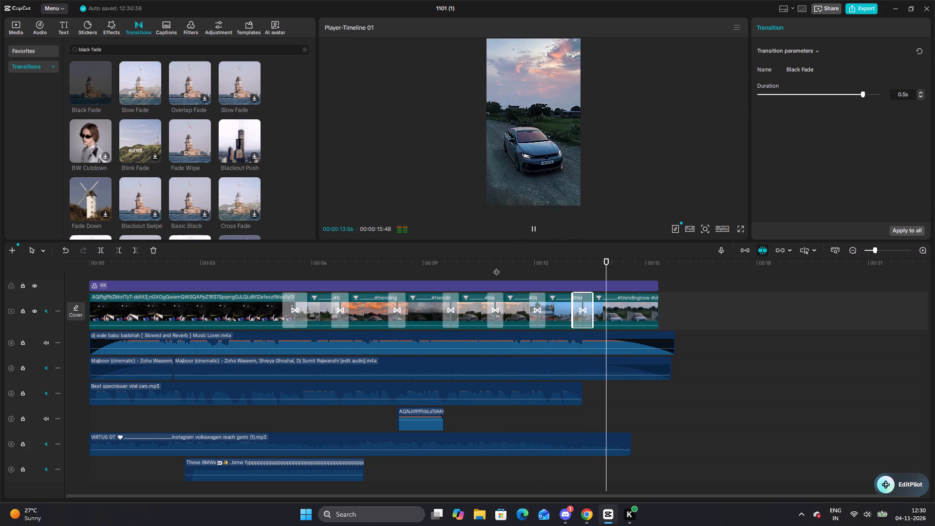
left_click(530, 274)
key("space")
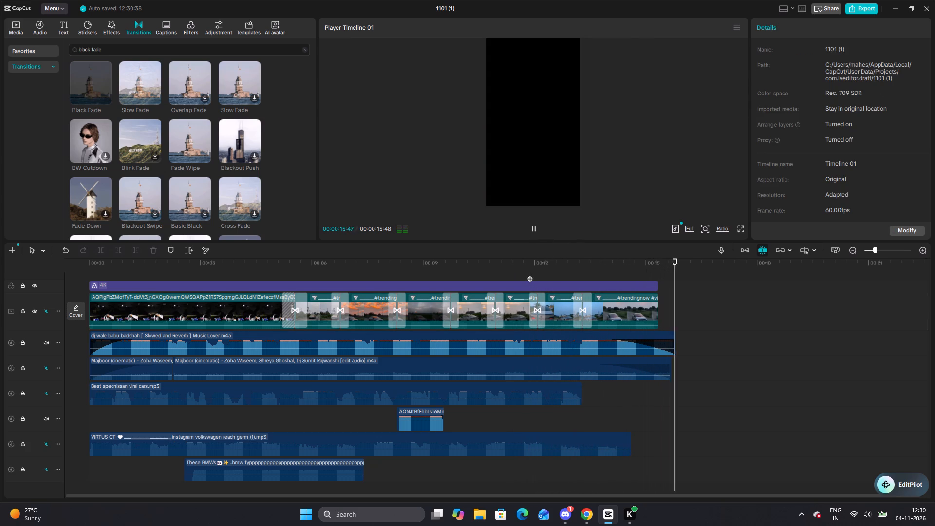
left_click(118, 273)
left_click_drag(118, 273, 52, 269)
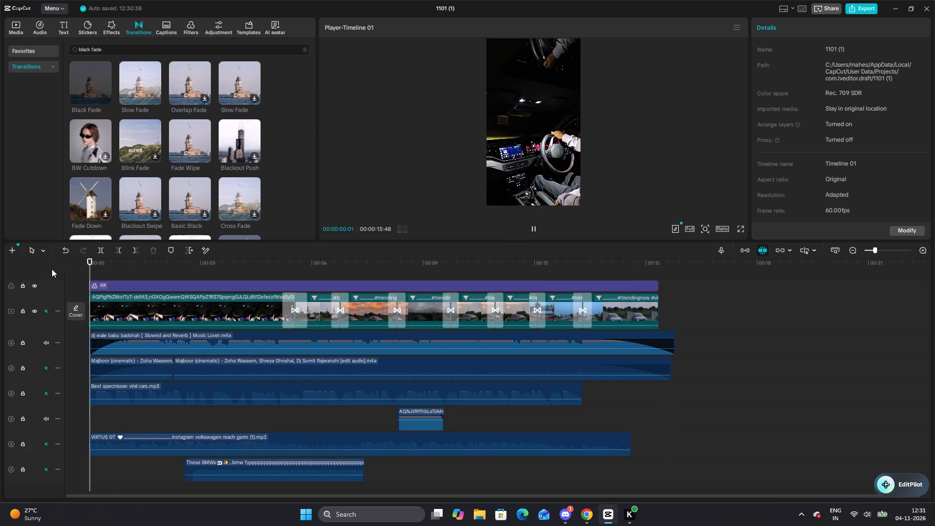
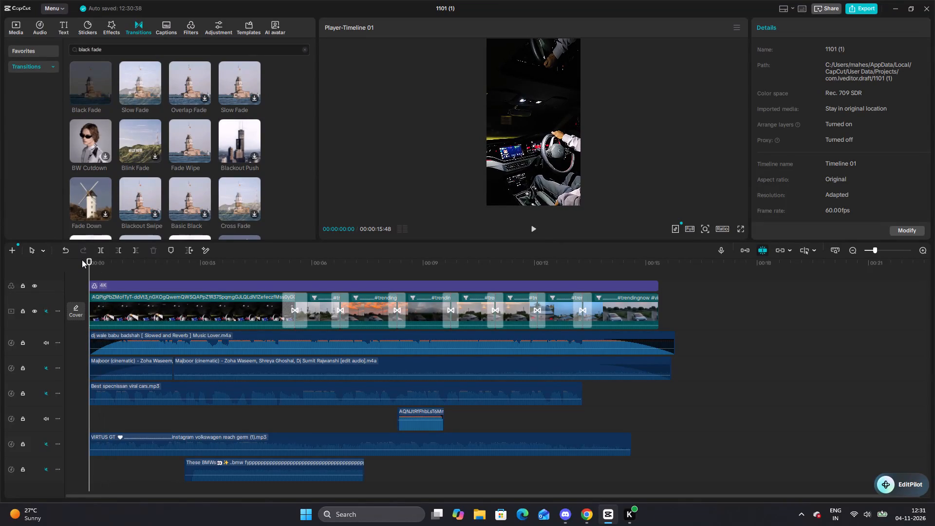
Play back the whole reel from the beginning, and replay its opening up to the first cut in full-screen view.
key("space")
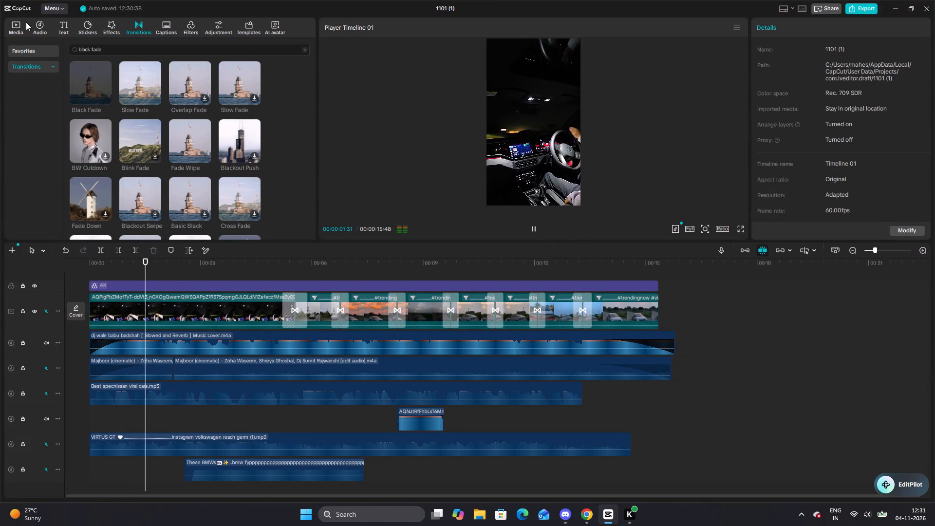
left_click(16, 24)
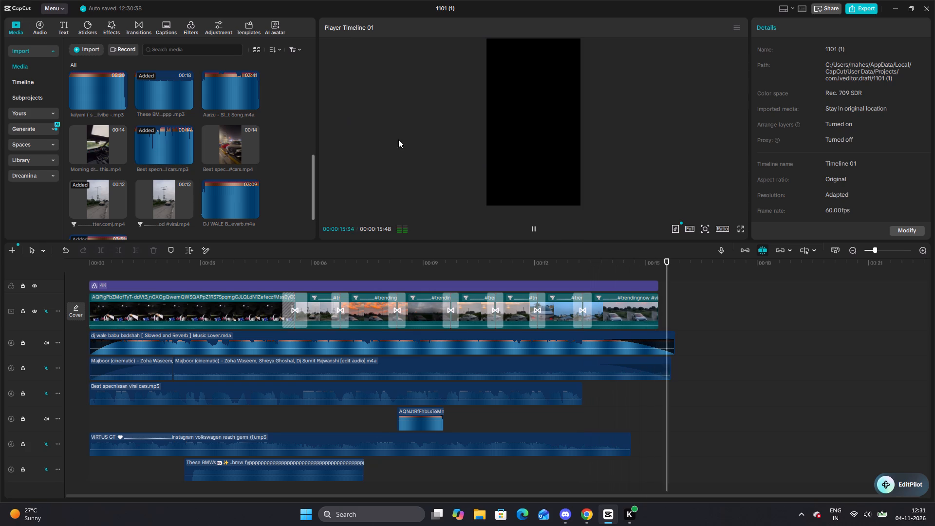
left_click(735, 230)
left_click(739, 231)
key("space")
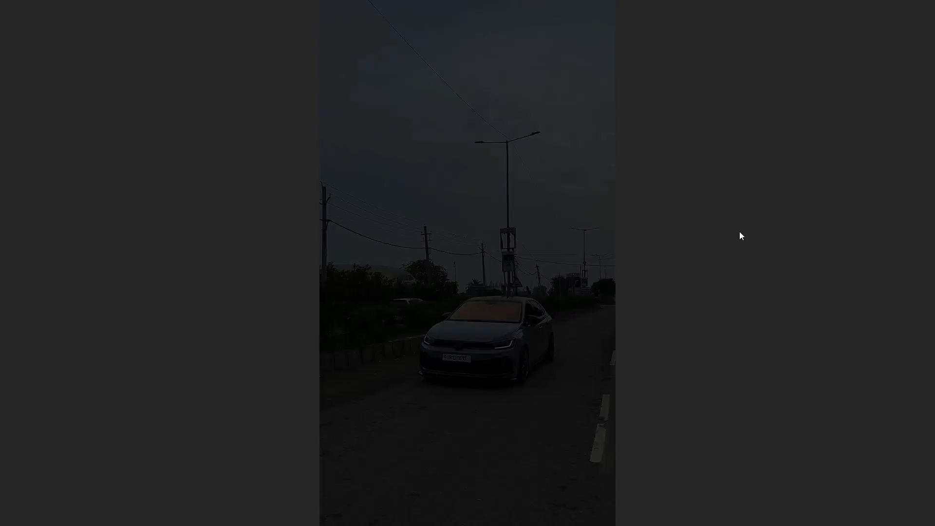
key("Escape")
Replay the section around the first cut several times to check the Black Fade transition against the song.
left_click(287, 266)
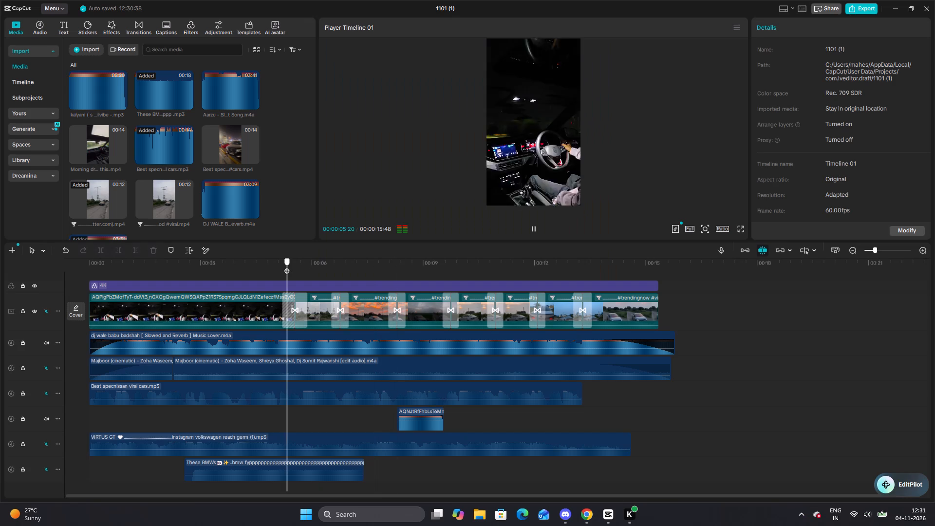
key("space")
left_click(287, 266)
key("space")
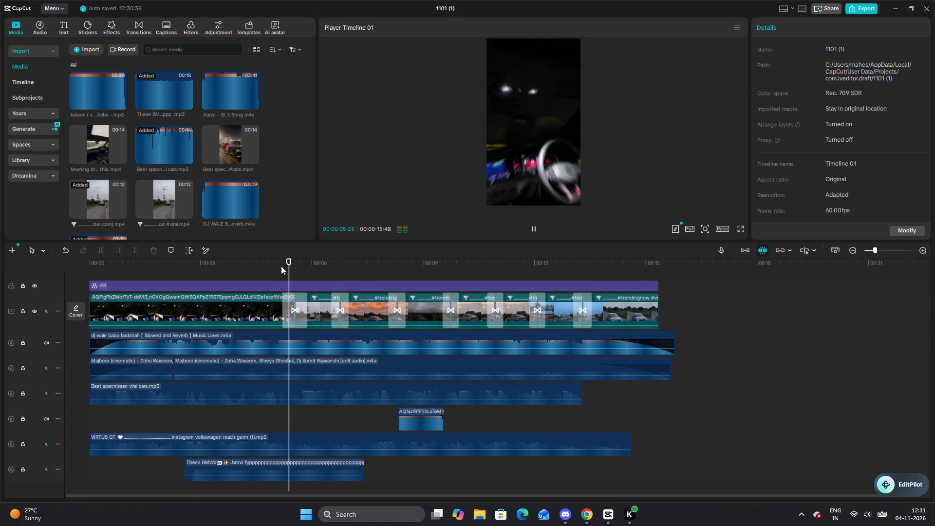
left_click(260, 266)
key("space")
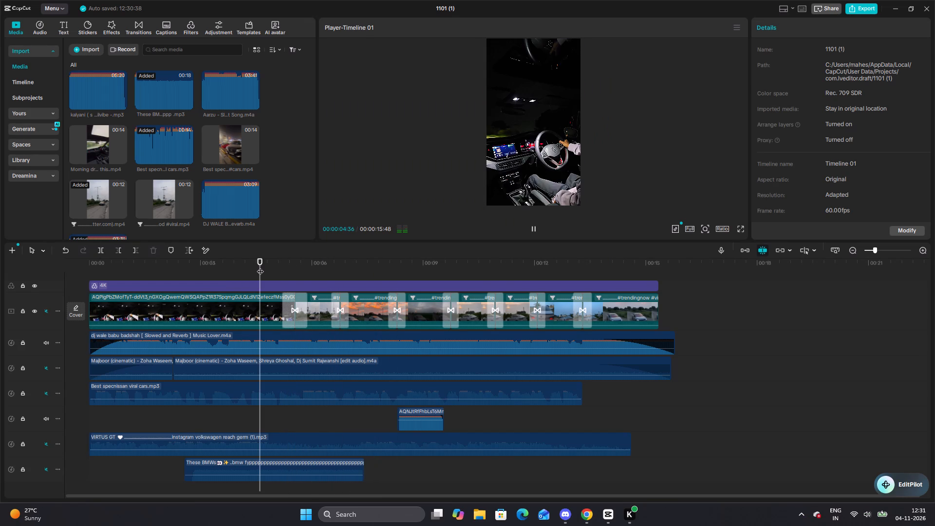
key("space")
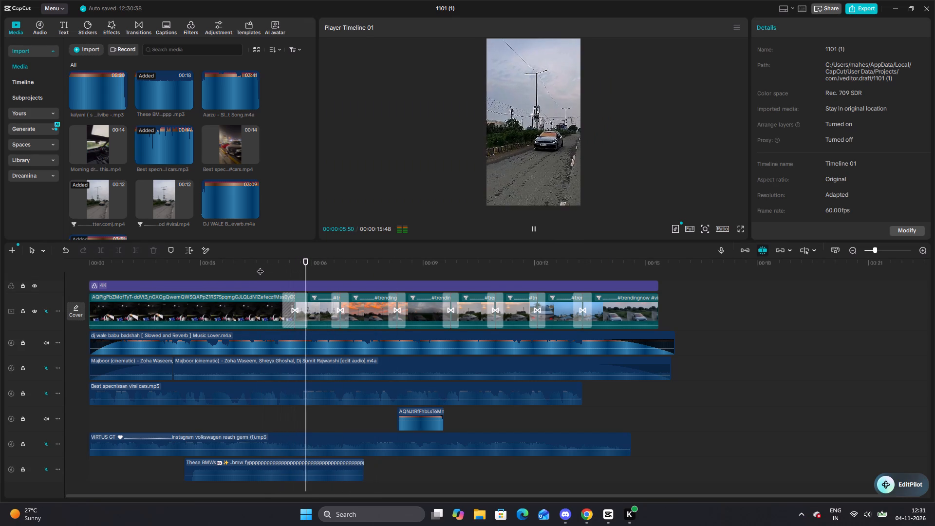
left_click(260, 266)
key("space")
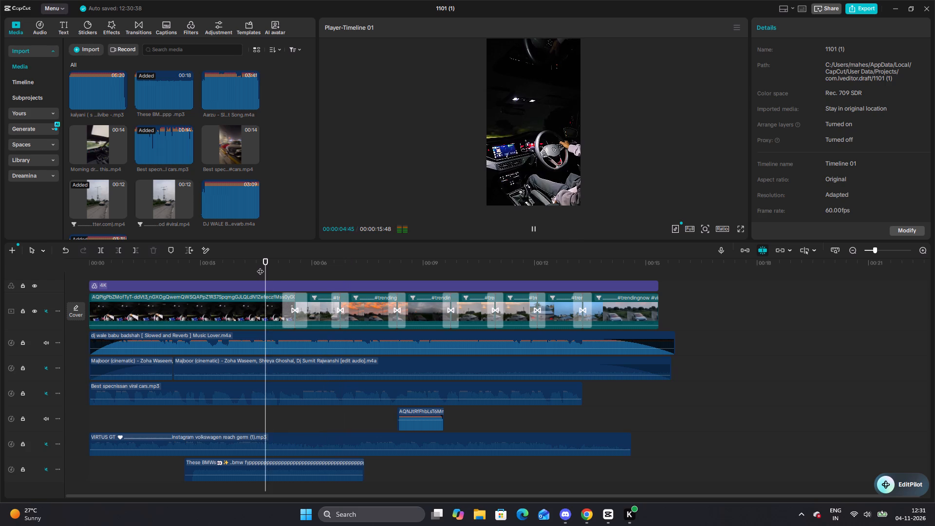
key("space")
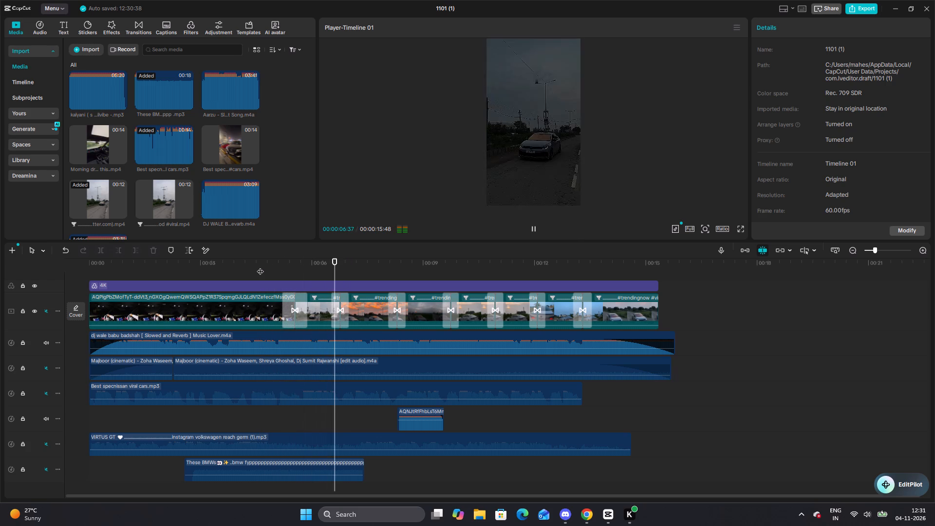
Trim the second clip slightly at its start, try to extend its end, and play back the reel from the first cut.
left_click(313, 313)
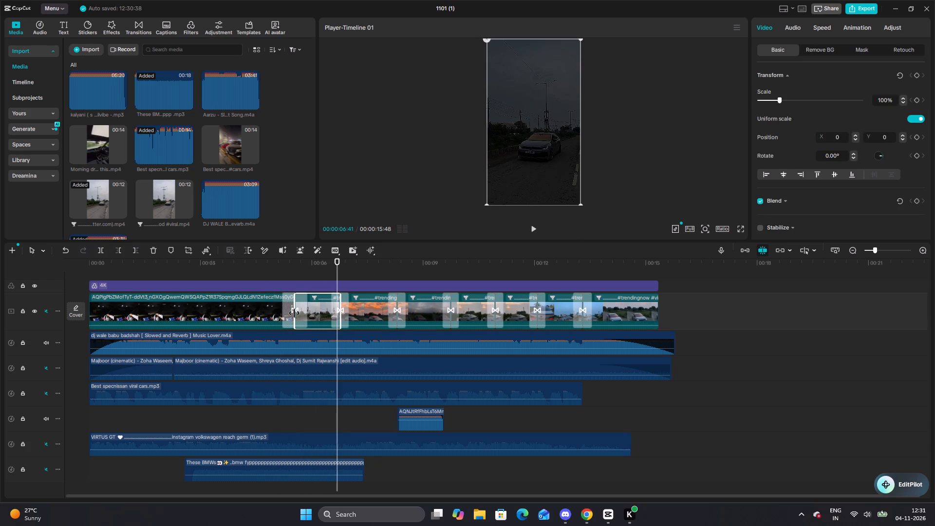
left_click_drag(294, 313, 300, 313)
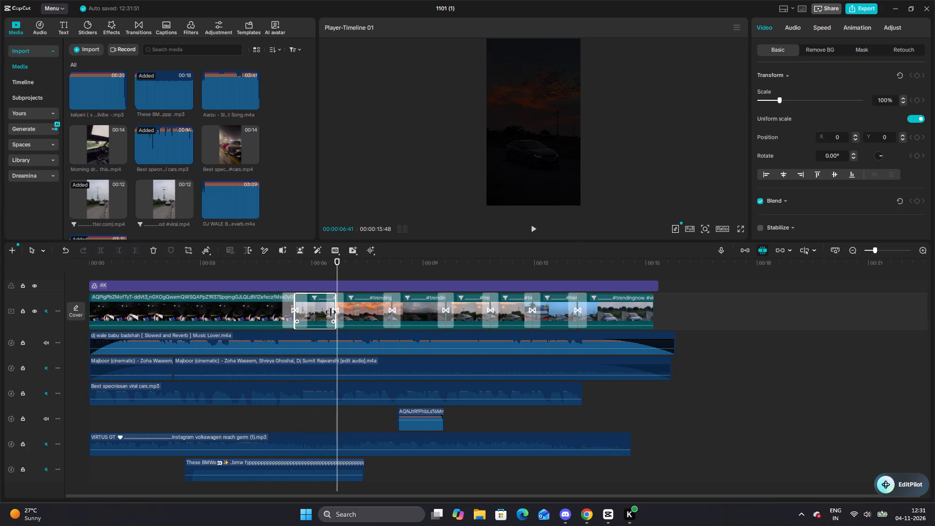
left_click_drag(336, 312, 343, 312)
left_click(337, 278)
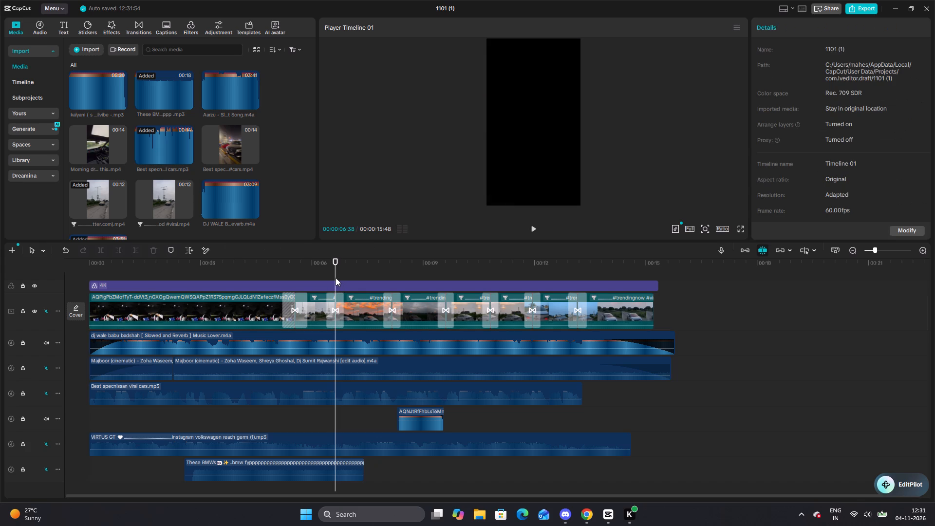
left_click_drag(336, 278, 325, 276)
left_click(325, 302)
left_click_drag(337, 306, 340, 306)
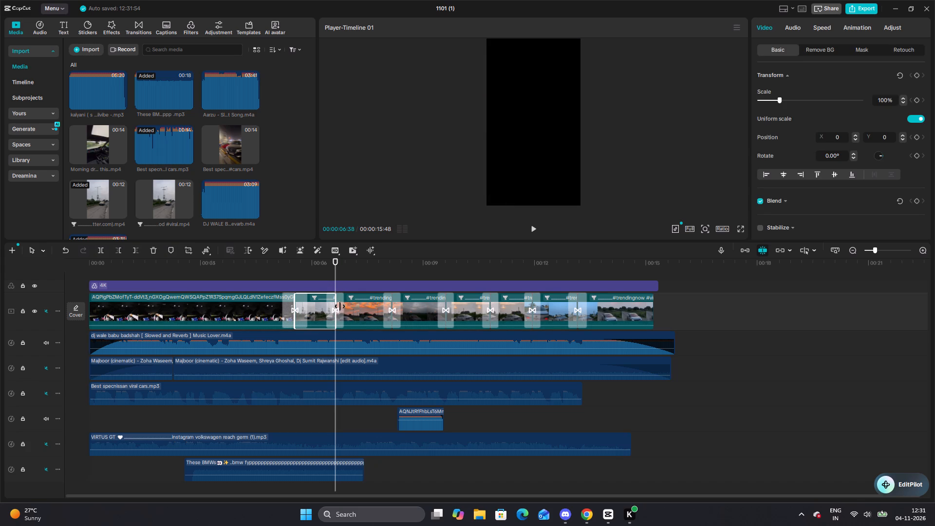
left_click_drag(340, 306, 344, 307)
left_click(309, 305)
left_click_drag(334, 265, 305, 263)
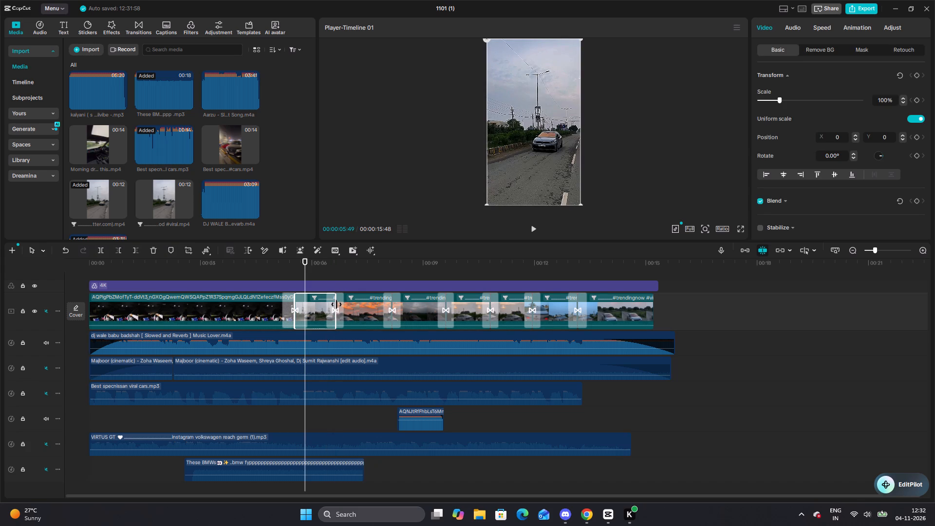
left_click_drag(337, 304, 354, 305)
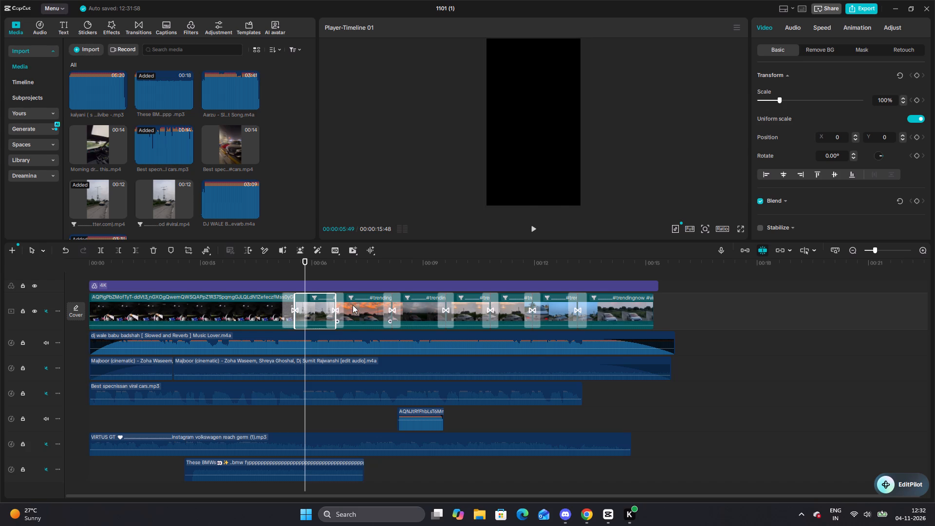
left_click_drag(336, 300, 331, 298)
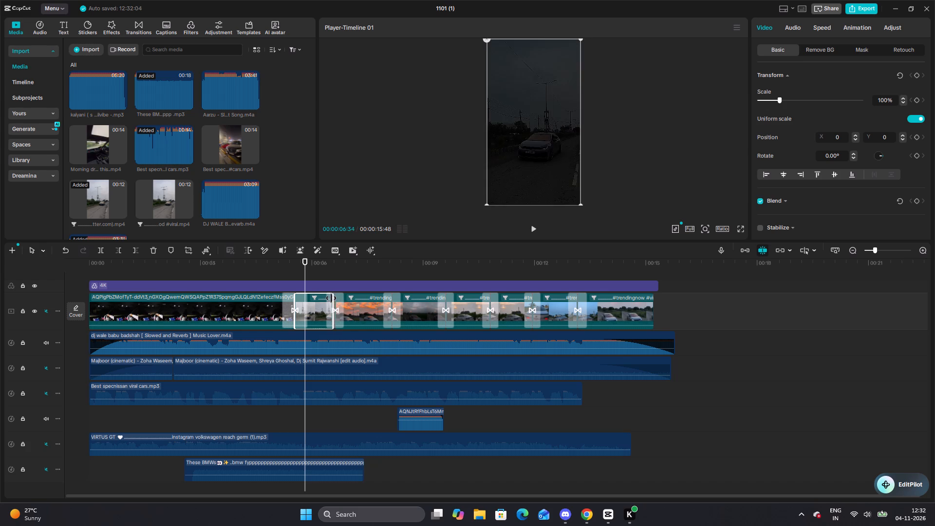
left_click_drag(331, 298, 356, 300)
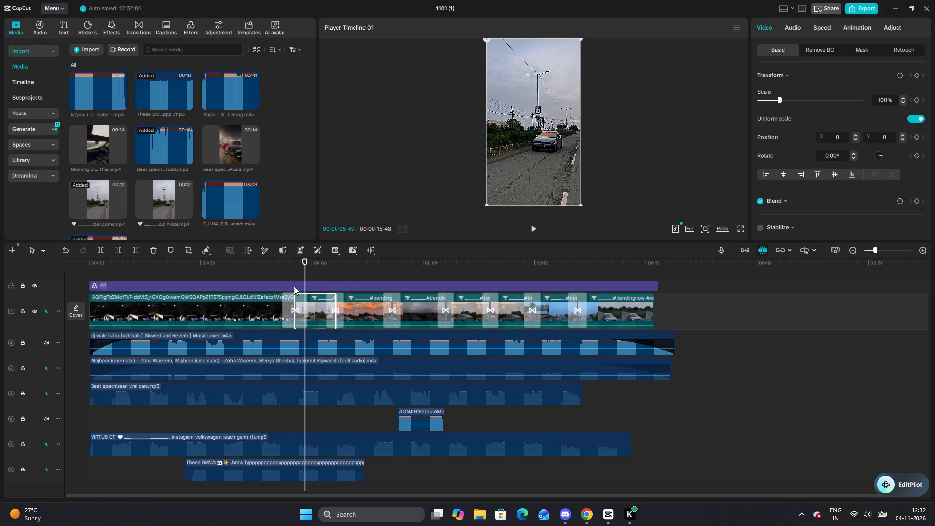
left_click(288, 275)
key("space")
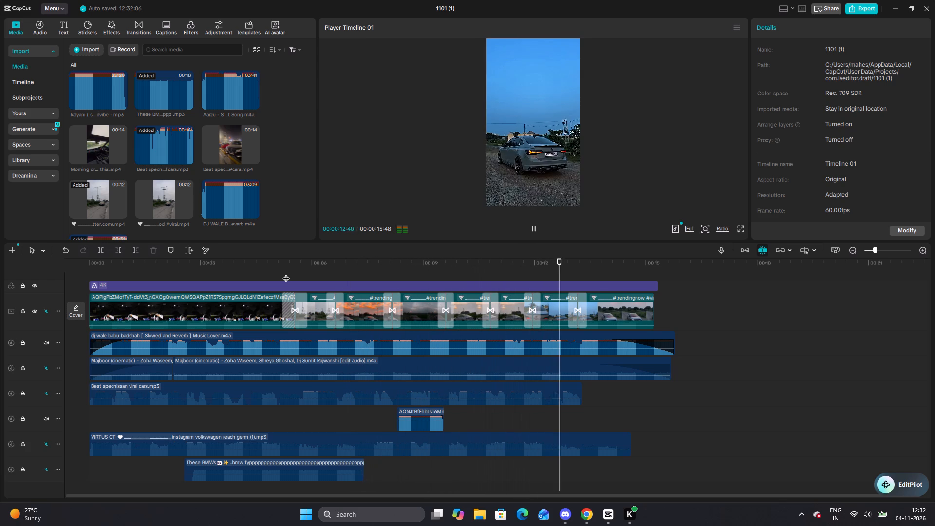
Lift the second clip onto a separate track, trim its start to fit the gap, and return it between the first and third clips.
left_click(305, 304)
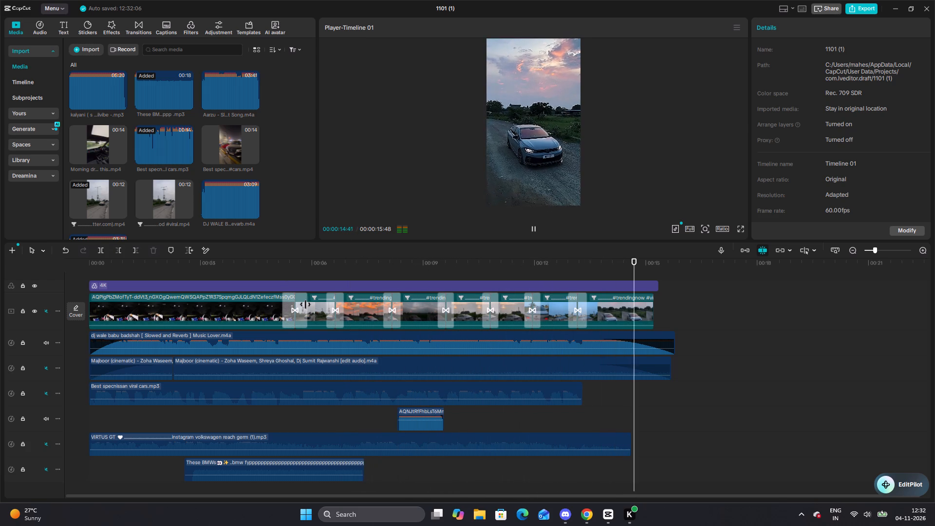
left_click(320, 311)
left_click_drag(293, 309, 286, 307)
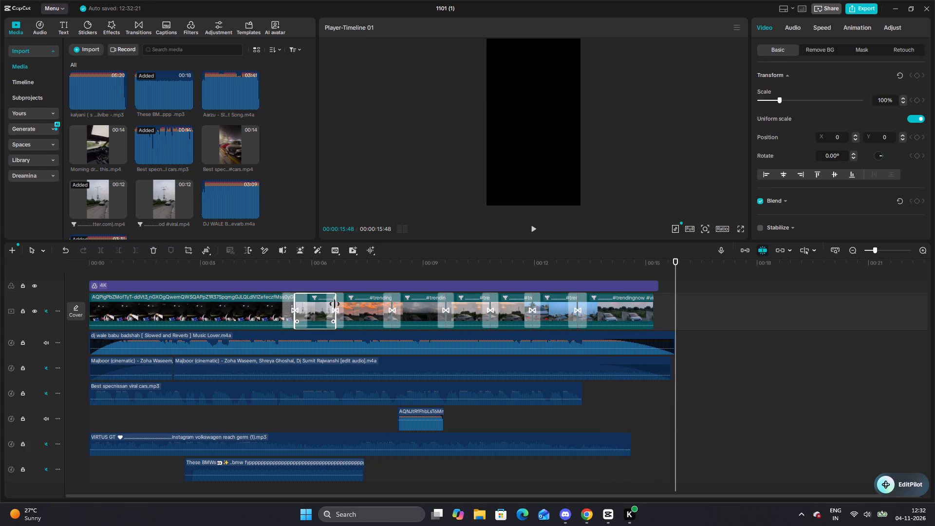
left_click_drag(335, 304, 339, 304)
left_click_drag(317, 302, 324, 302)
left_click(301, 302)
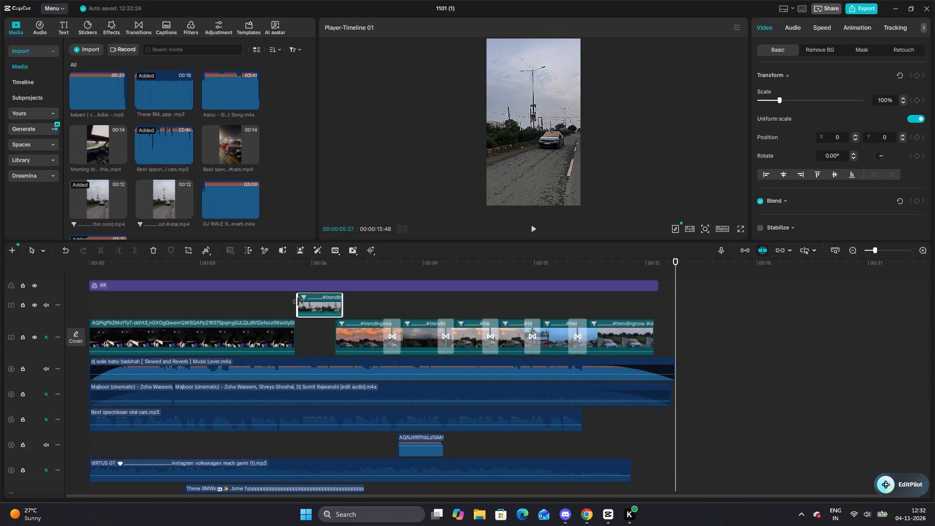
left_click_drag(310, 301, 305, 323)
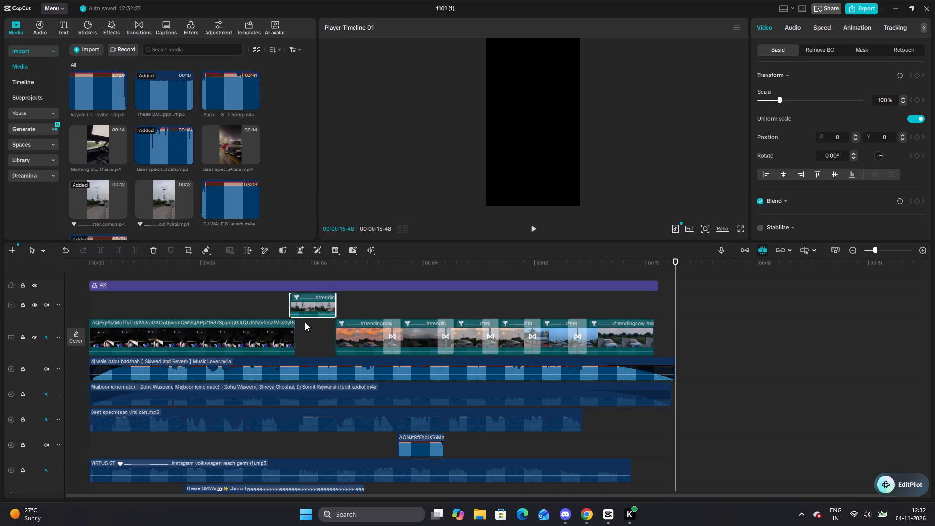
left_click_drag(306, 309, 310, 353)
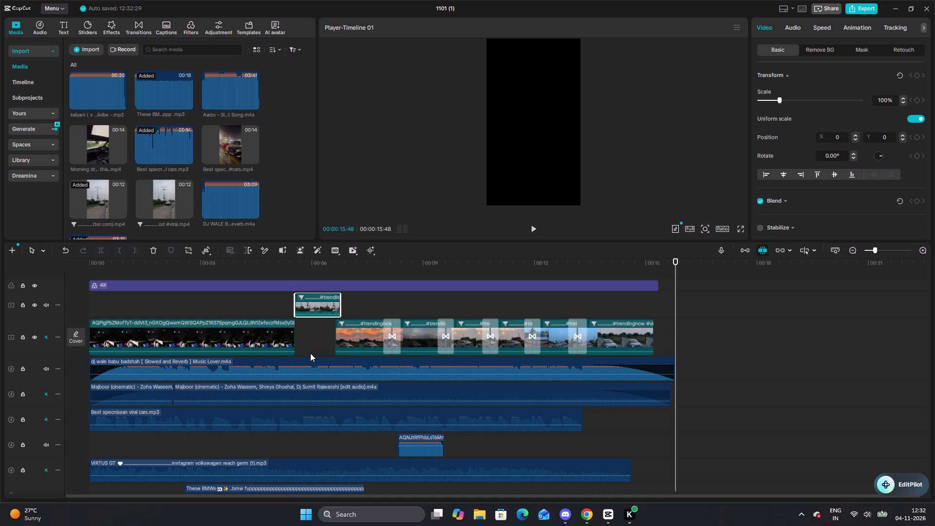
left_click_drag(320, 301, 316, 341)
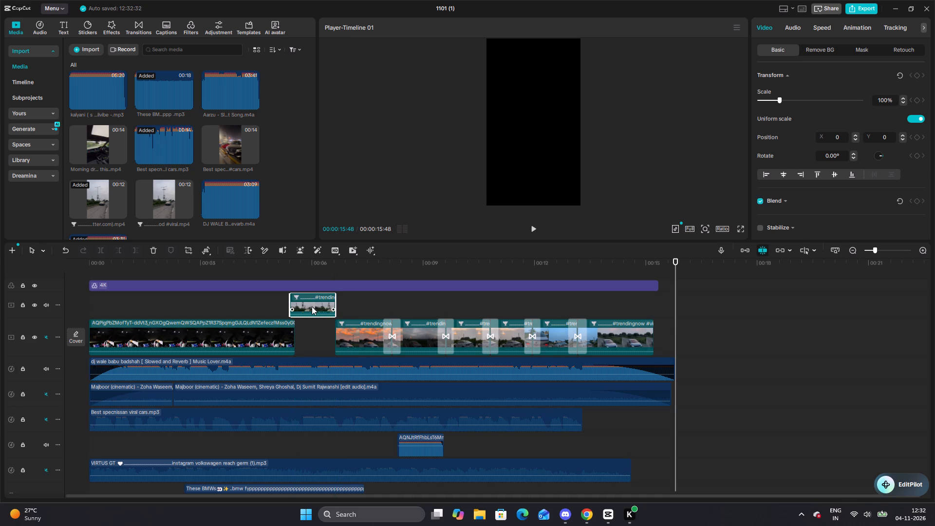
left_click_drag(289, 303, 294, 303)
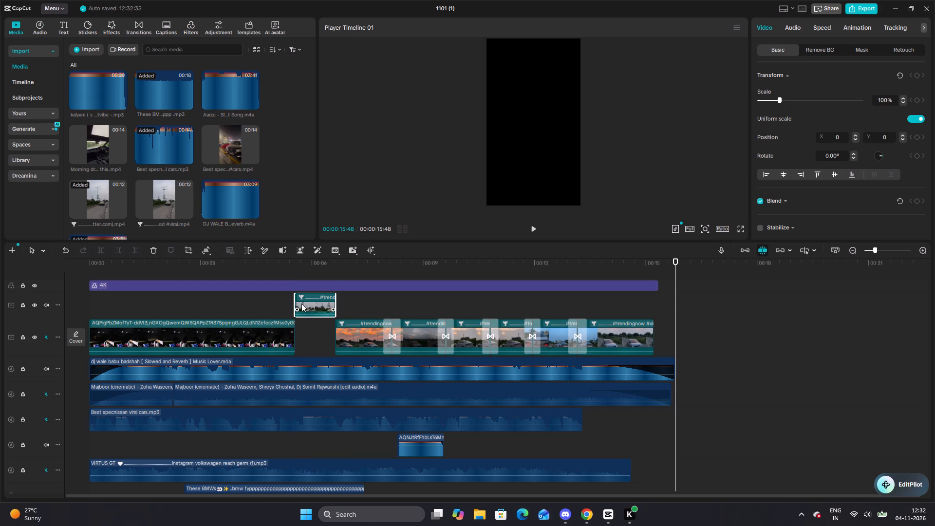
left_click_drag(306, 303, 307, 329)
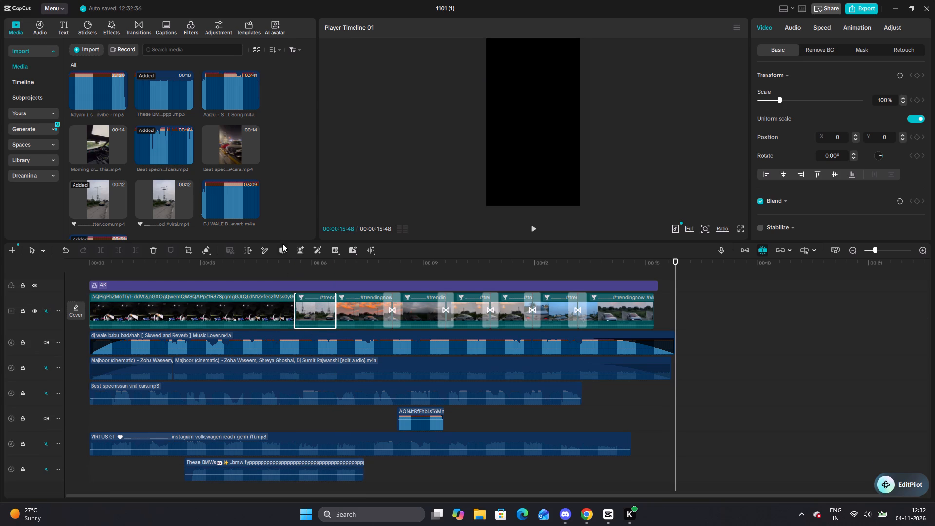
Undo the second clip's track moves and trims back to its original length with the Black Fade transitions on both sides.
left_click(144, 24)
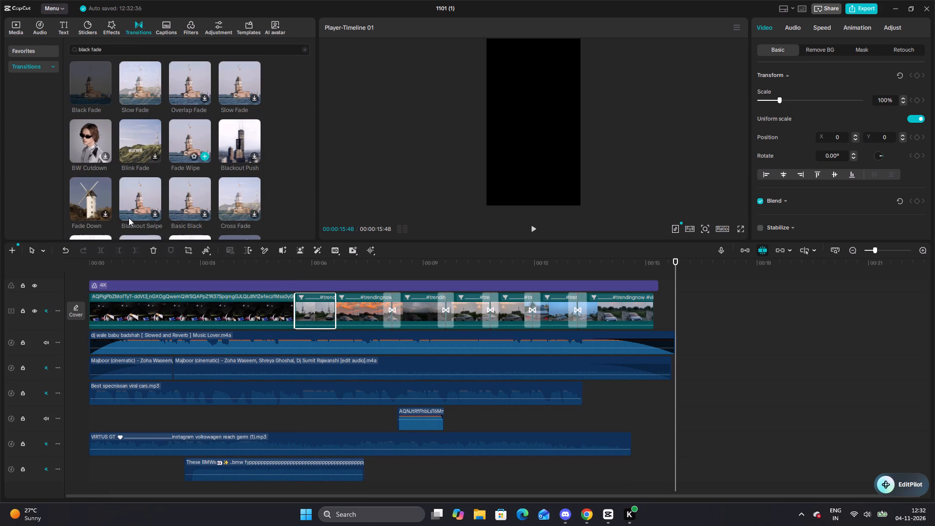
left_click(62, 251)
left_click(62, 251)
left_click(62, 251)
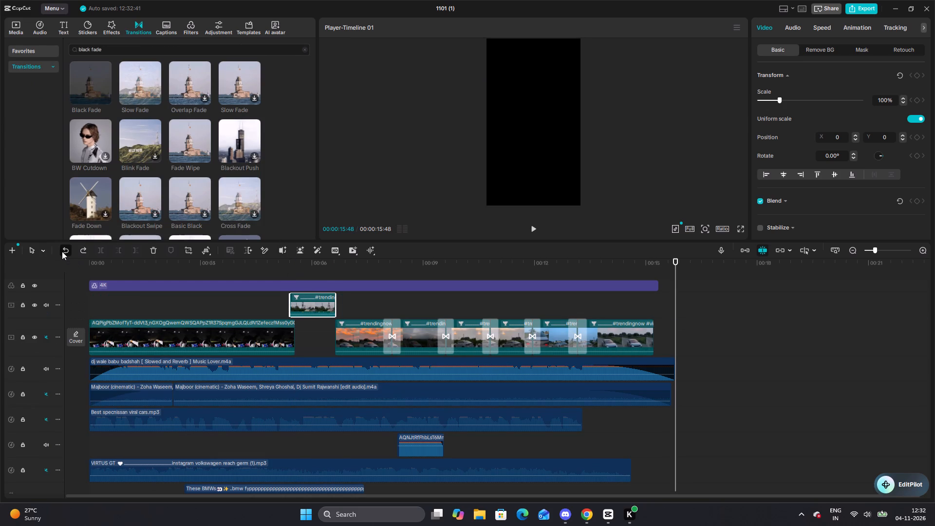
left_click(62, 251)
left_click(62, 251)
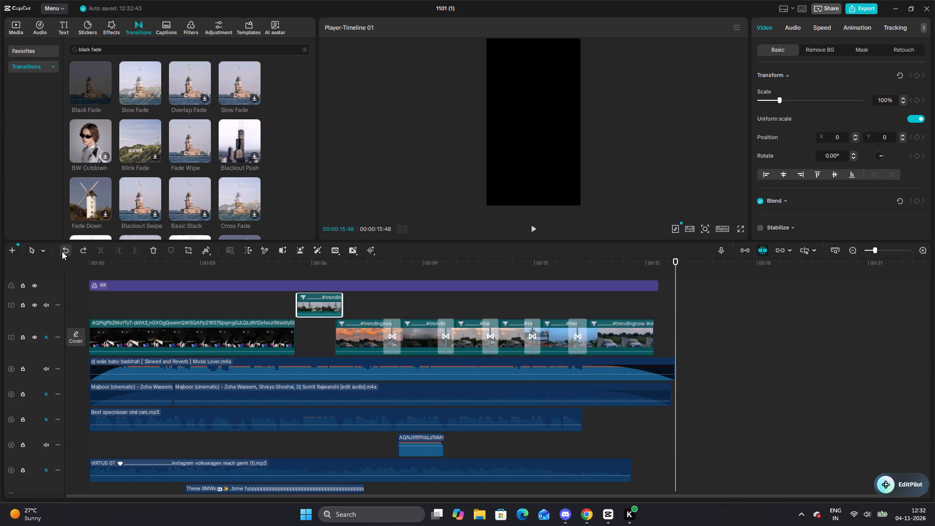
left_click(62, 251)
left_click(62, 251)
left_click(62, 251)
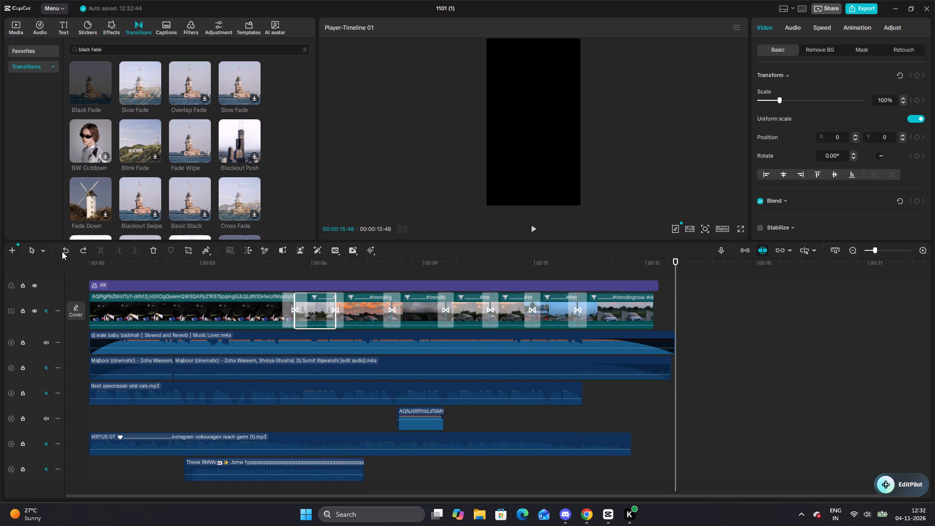
Play back the reel from just before the first cut to the end to review the restored edit.
left_click(271, 269)
key("space")
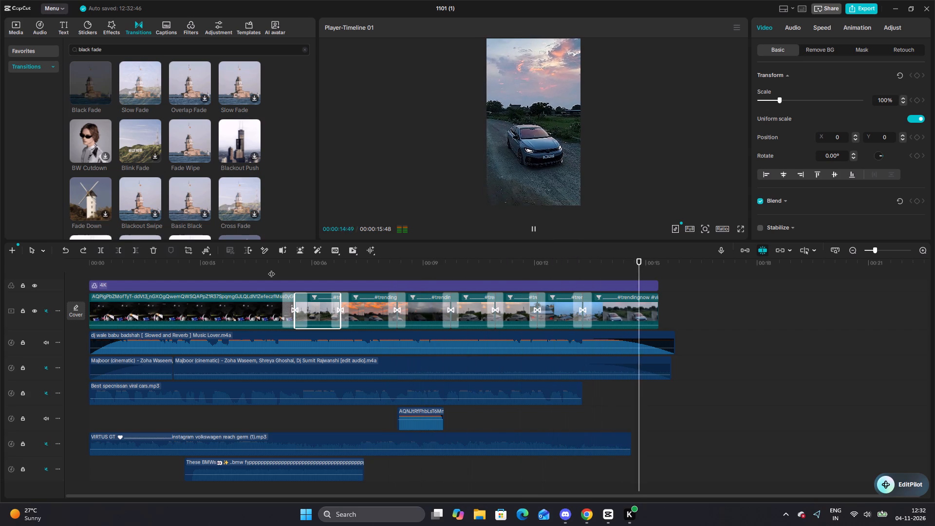
left_click(780, 263)
left_click(780, 270)
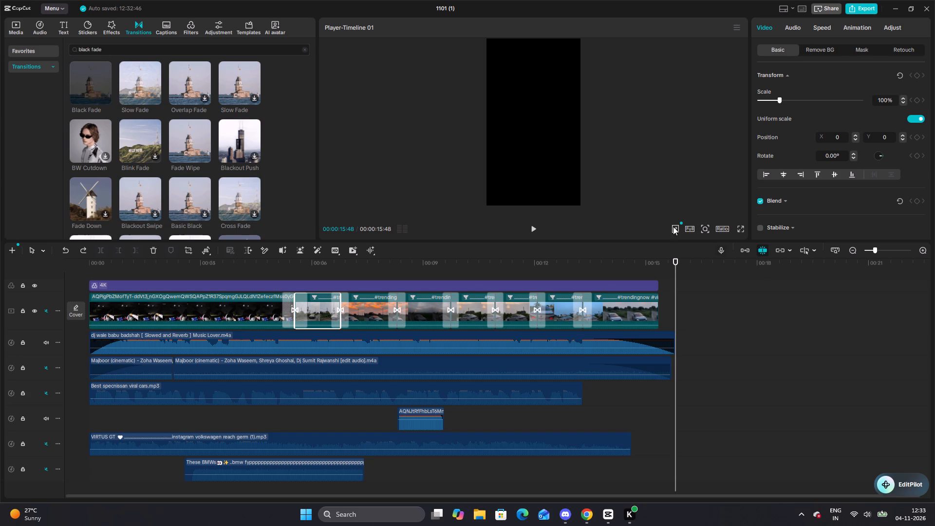
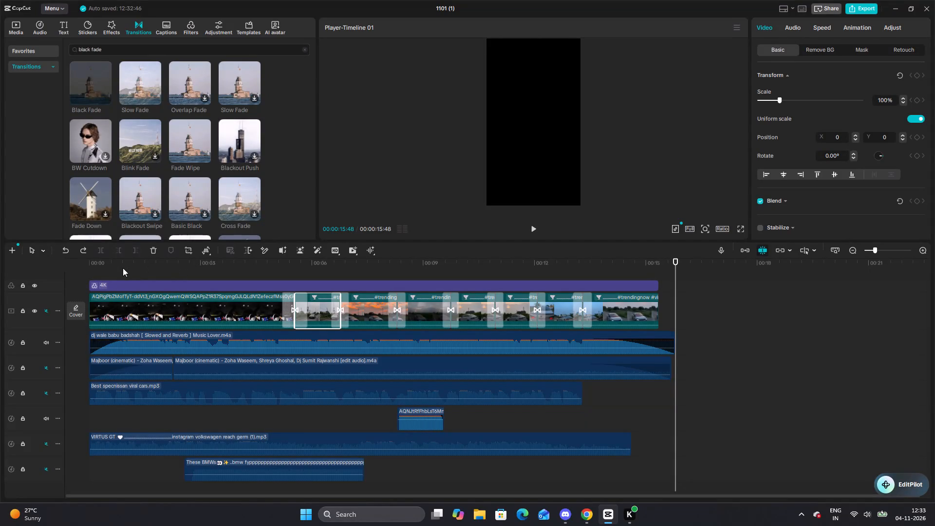
Play back the full reel twice from the beginning to review the cuts and transitions against the song, then return the playhead to 00:00:00:00.
double_click(123, 268)
left_click_drag(123, 268, 68, 254)
key("space")
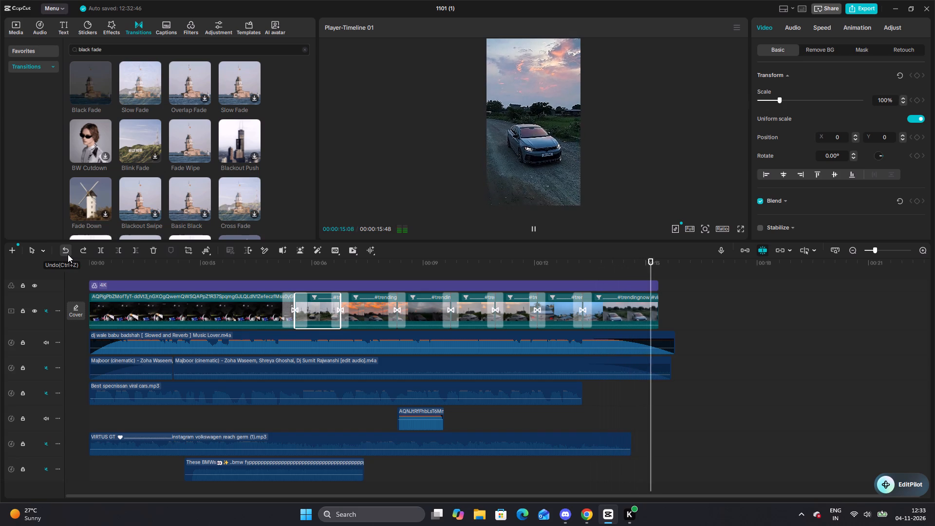
double_click(123, 272)
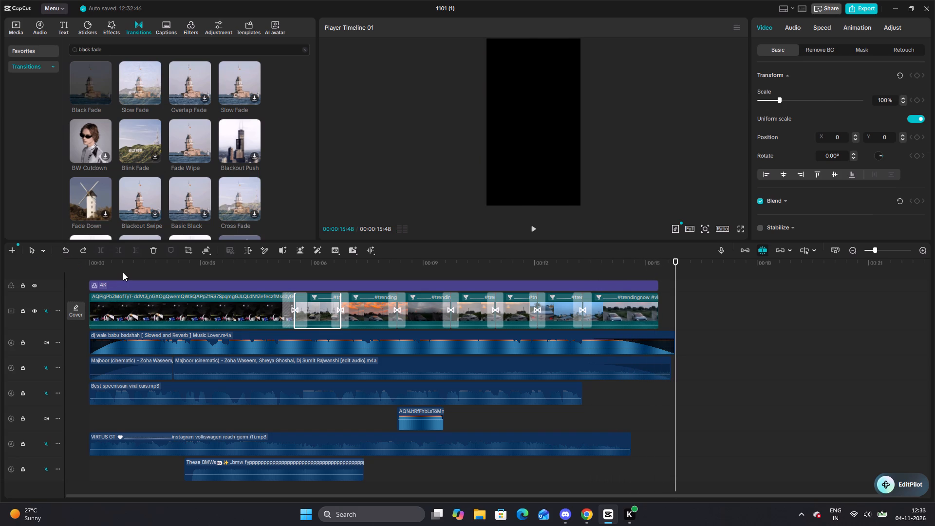
left_click_drag(123, 272, 65, 261)
key("space")
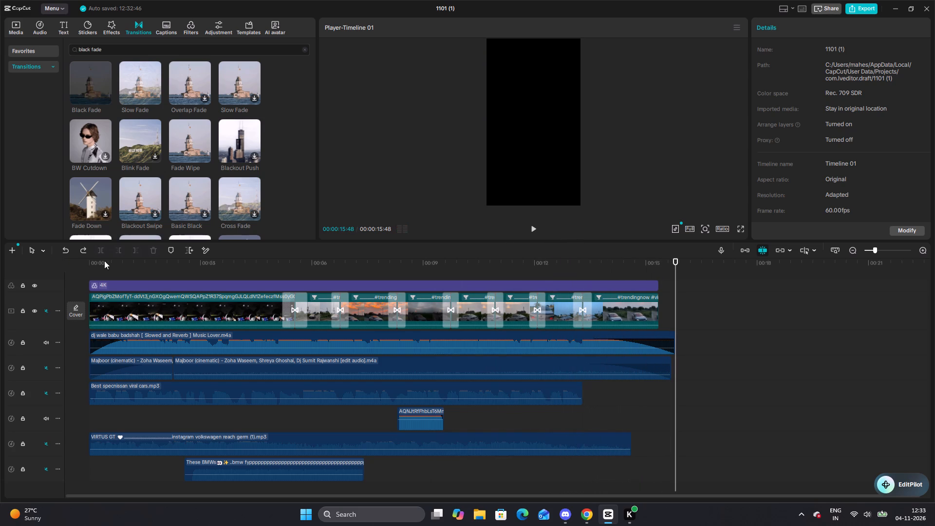
double_click(123, 269)
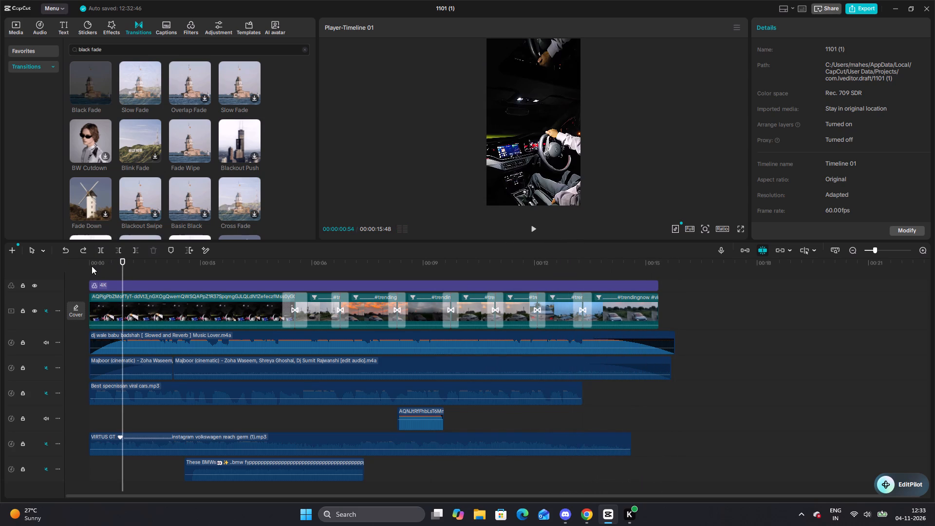
triple_click(92, 266)
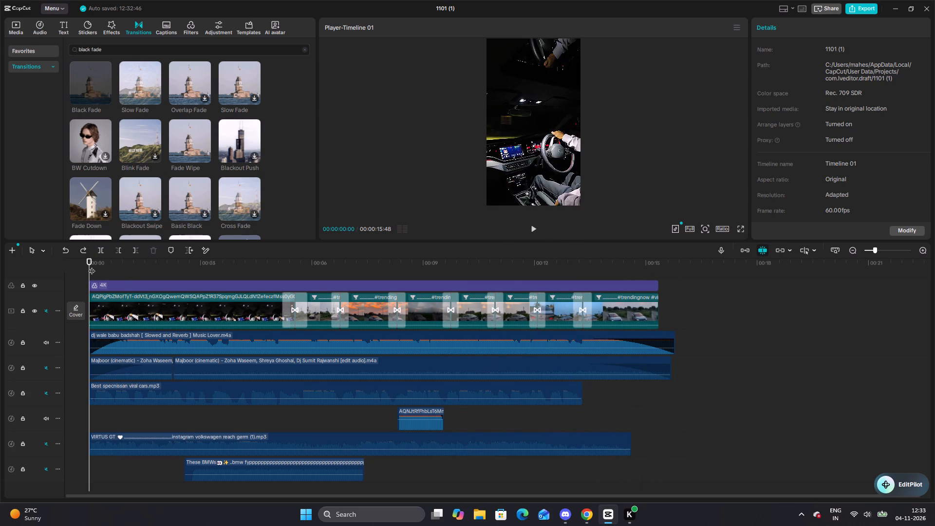
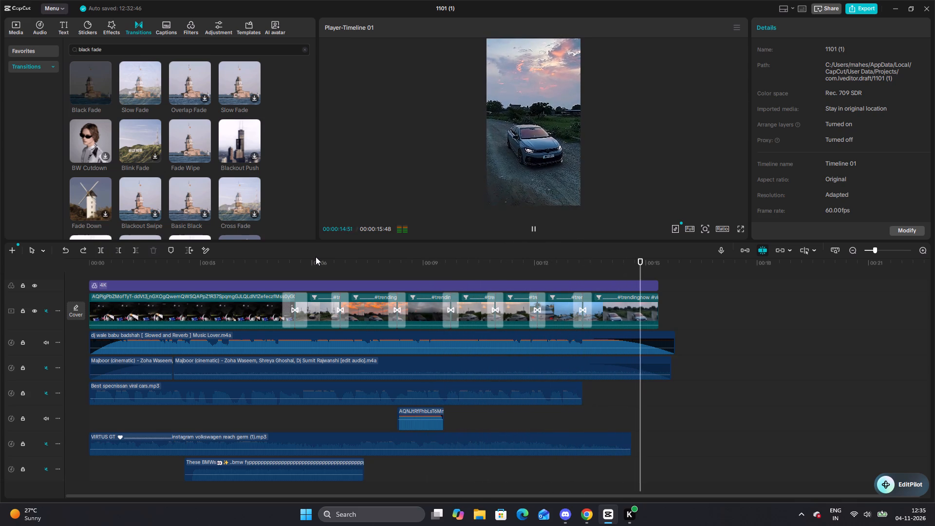
Play the reel through once more to check the cuts and ending against the song, stopping just past the last video clip.
key("space")
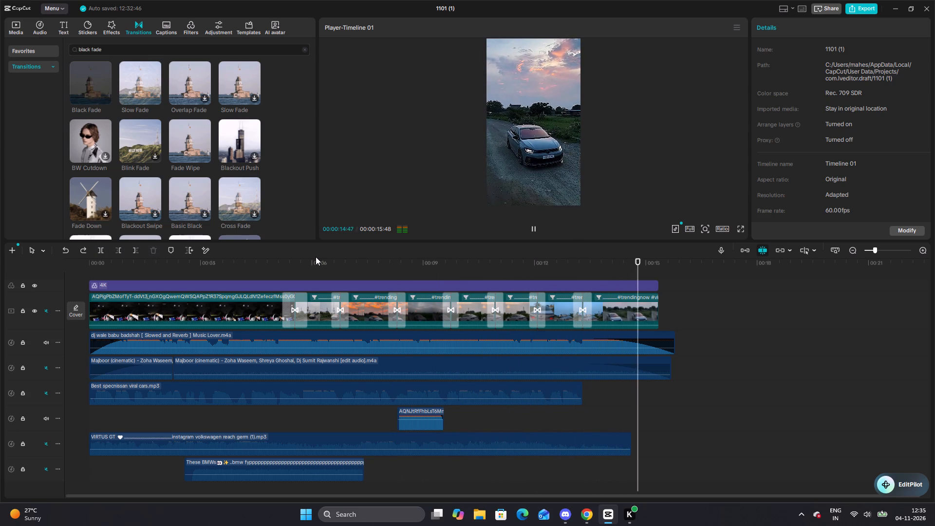
key("space")
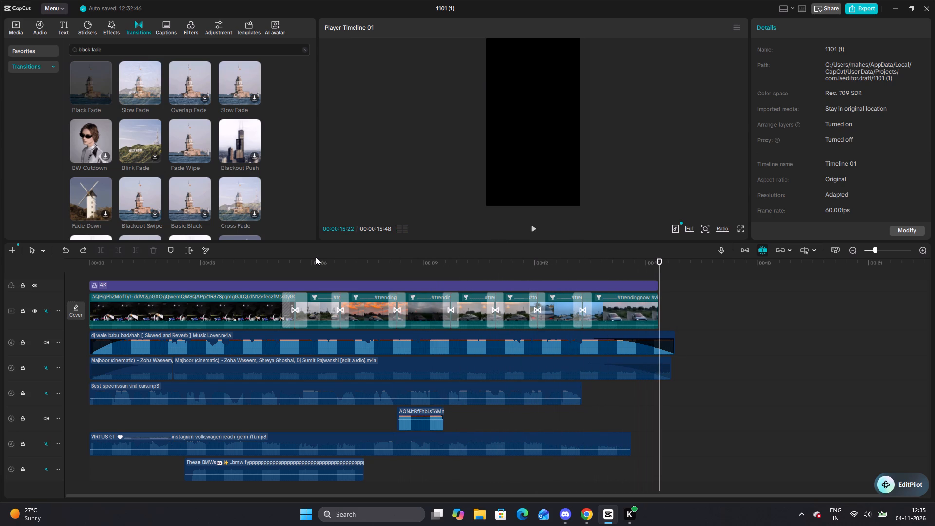
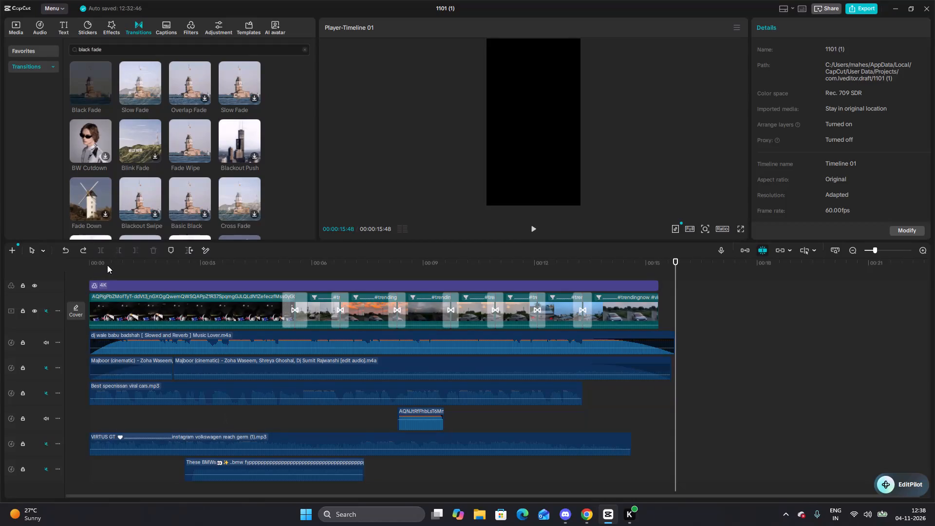
Return the playhead to the start of the timeline at 00:00:00:00.
triple_click(108, 270)
left_click(108, 270)
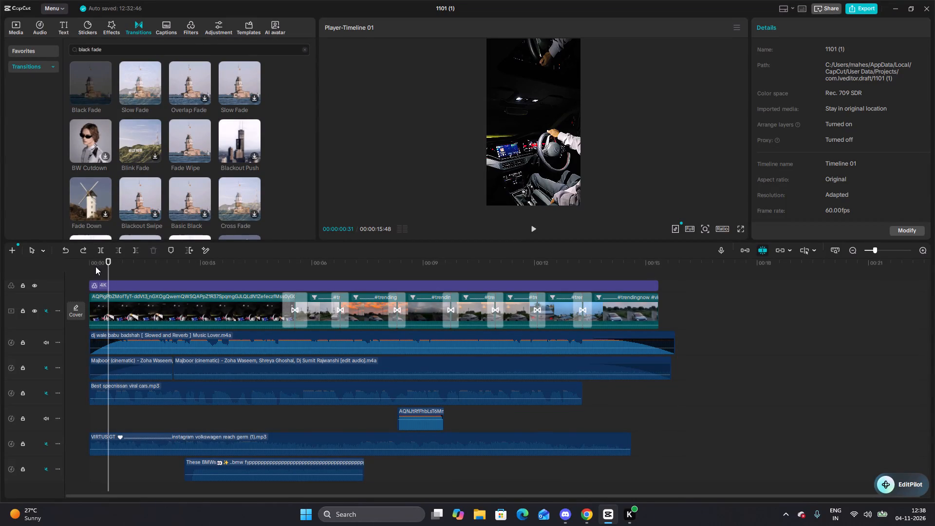
left_click(109, 270)
left_click_drag(109, 270, 100, 267)
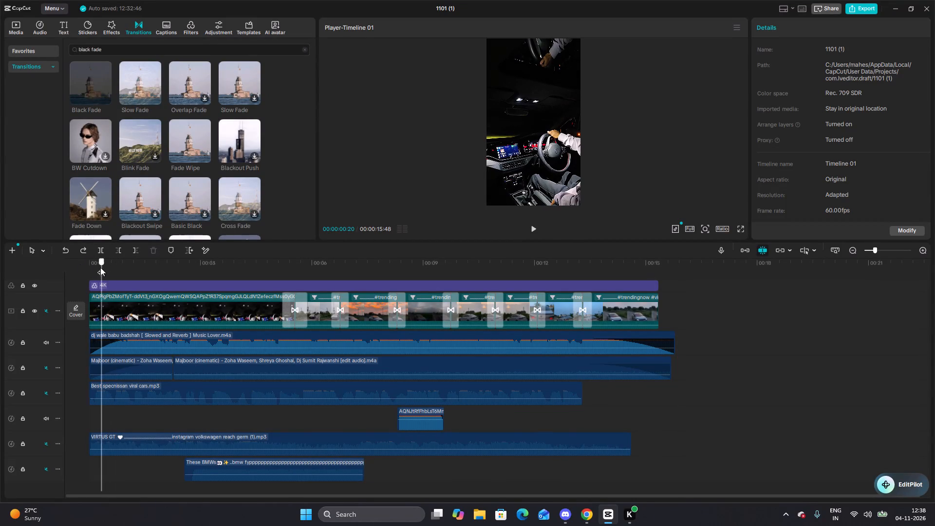
left_click_drag(100, 267, 80, 264)
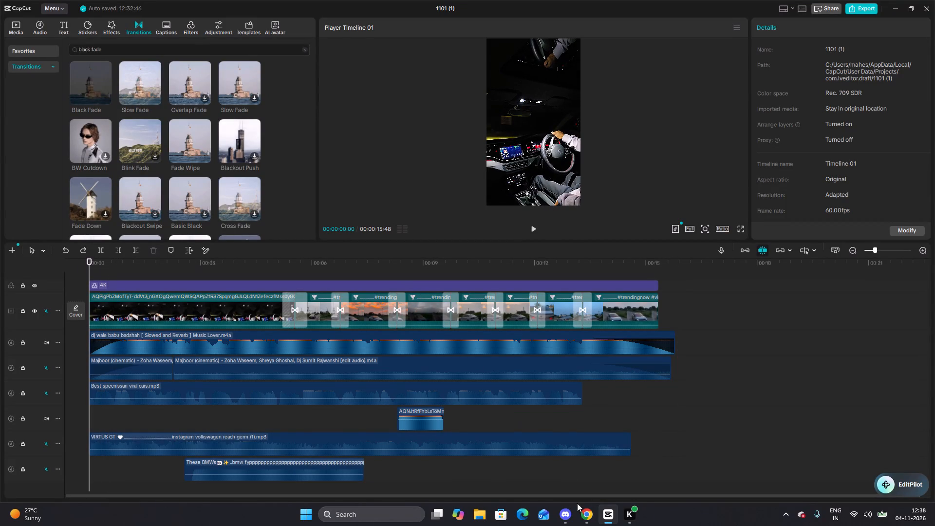
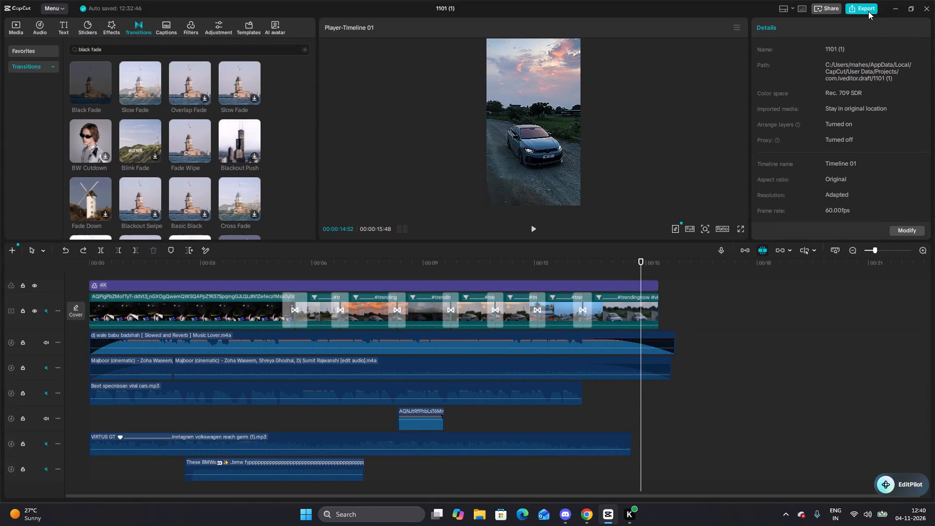
Export the finished reel under the name Confirmmm, keeping the existing destination folder and video settings.
left_click(868, 11)
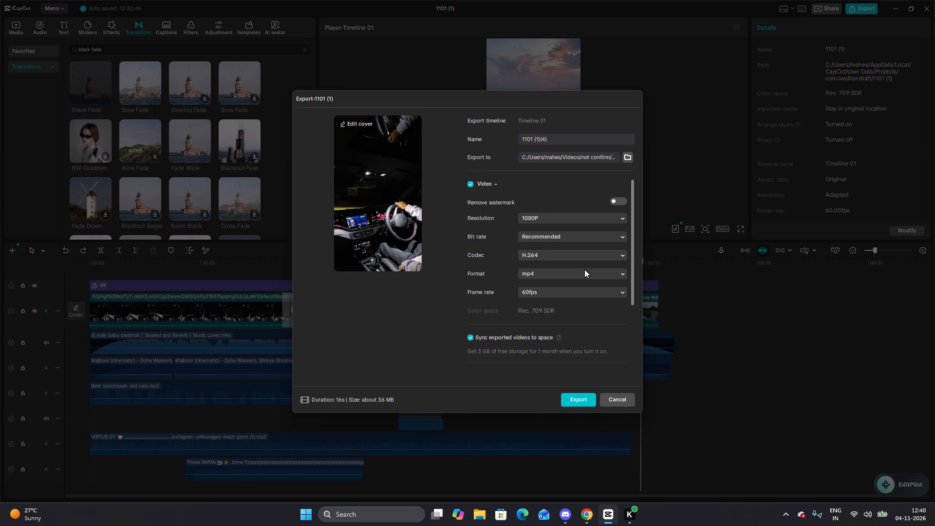
left_click(551, 140)
key("ctrl+BackSpace")
key("ctrl+BackSpace")
key("ctrl+BackSpace")
key("ctrl+BackSpace")
key("ctrl+BackSpace")
key("shift+BackSpace")
key("shift+BackSpace")
key("shift+BackSpace")
key("shift+BackSpace")
key("shift+BackSpace")
key("shift+BackSpace")
key("shift+BackSpace")
key("shift+BackSpace")
key("shift+BackSpace")
type("Confirmmm")
left_click(568, 402)
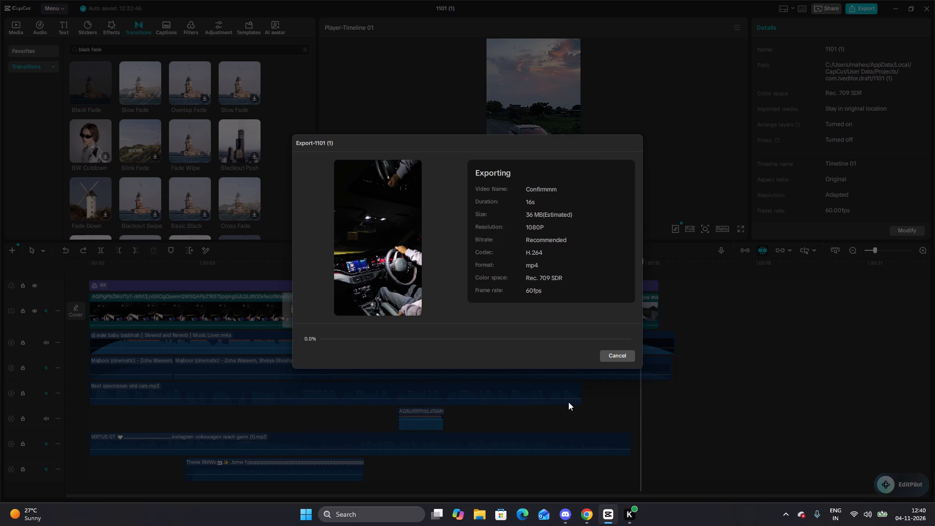
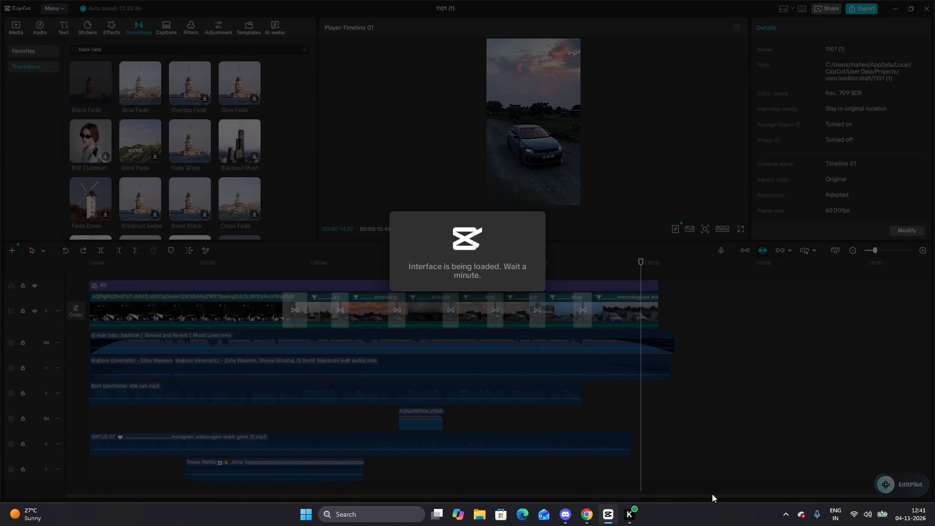
Switch to Chrome and check the follower count on the editor's own Instagram profile page.
left_click(581, 511)
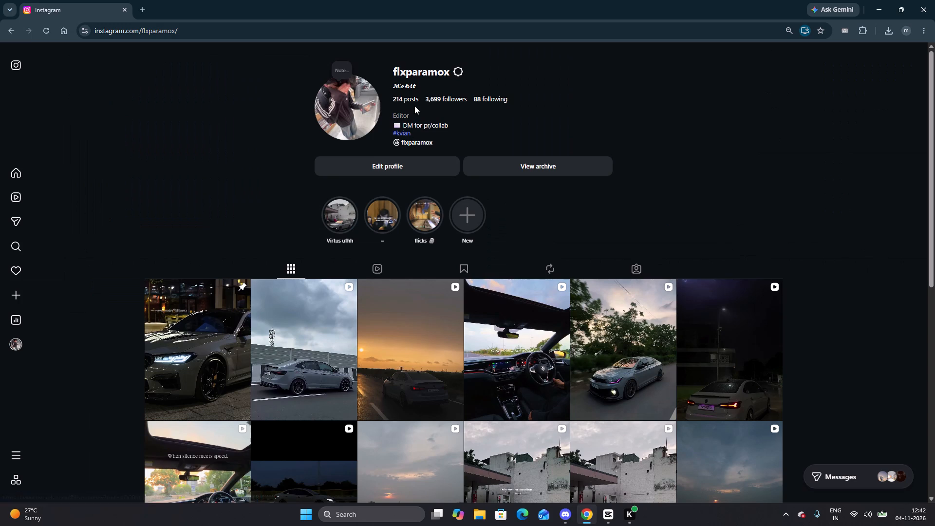
left_click_drag(420, 100, 447, 98)
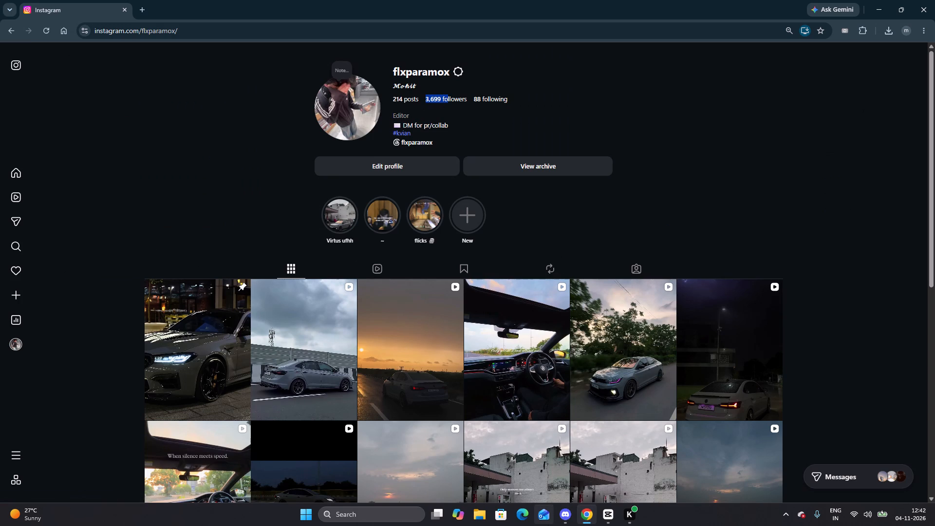
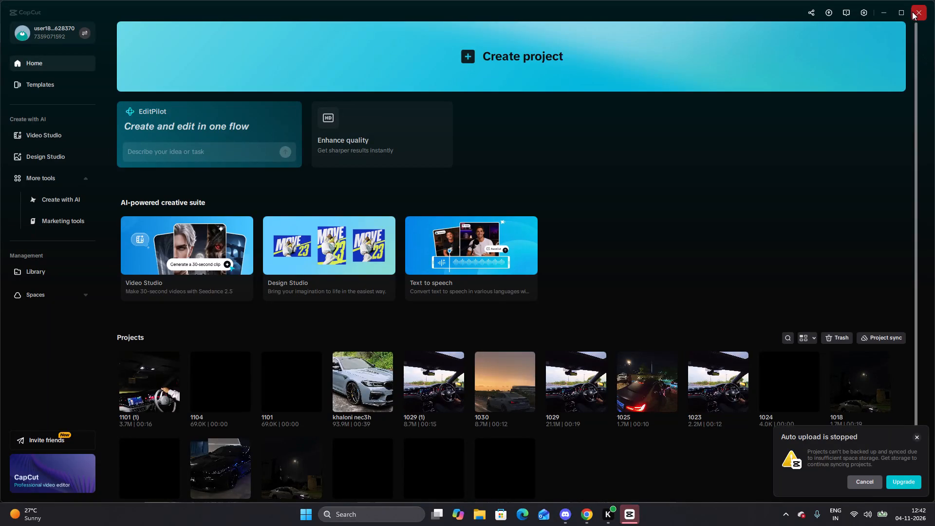
Close CapCut to return to the Instagram profile in the browser.
left_click(914, 12)
Exit Proton VPN completely, disconnecting from its server, and return to the Instagram profile.
left_click(782, 525)
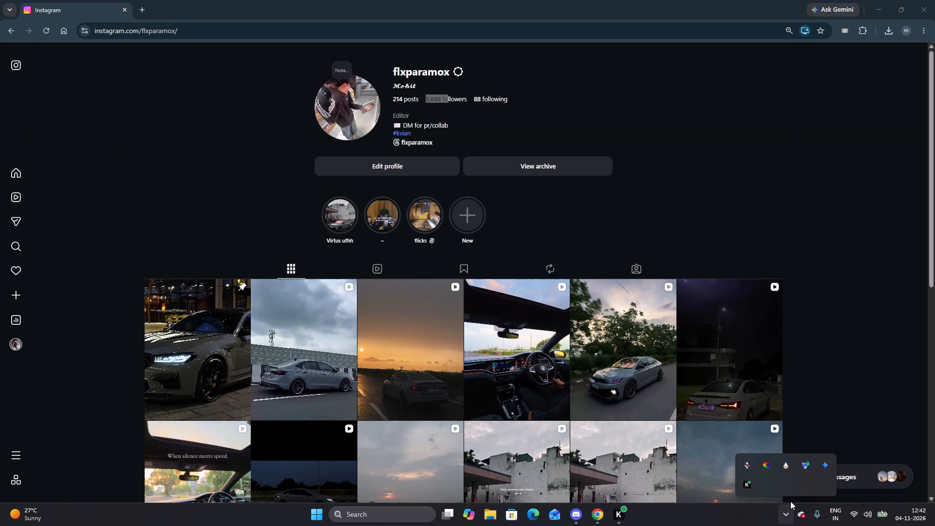
right_click(800, 465)
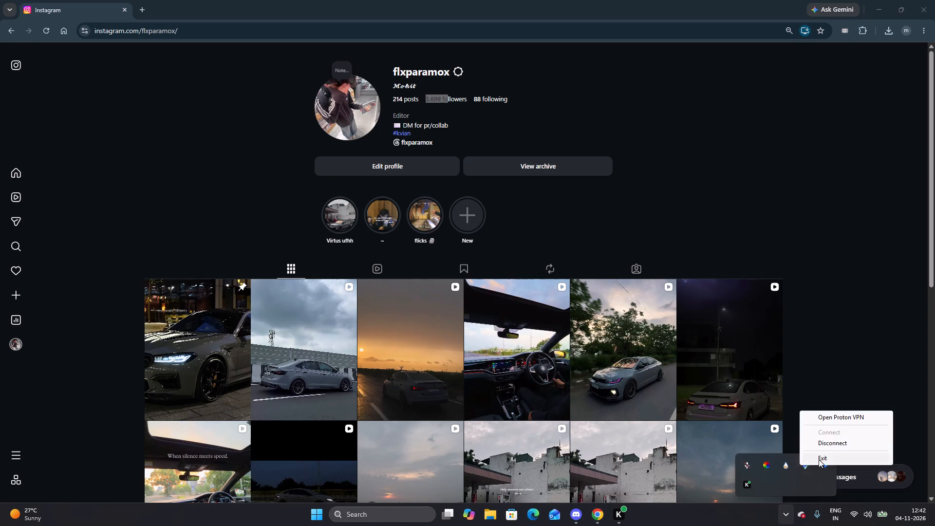
left_click(823, 459)
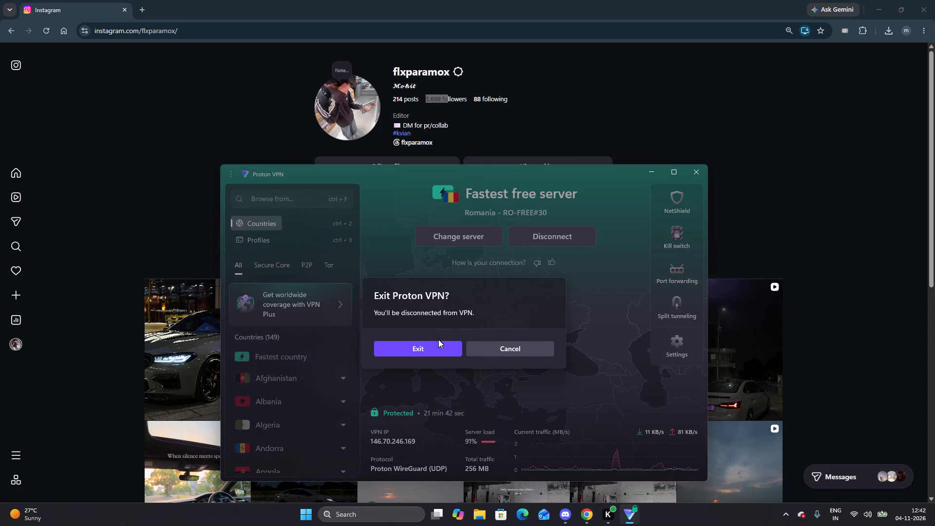
left_click(431, 351)
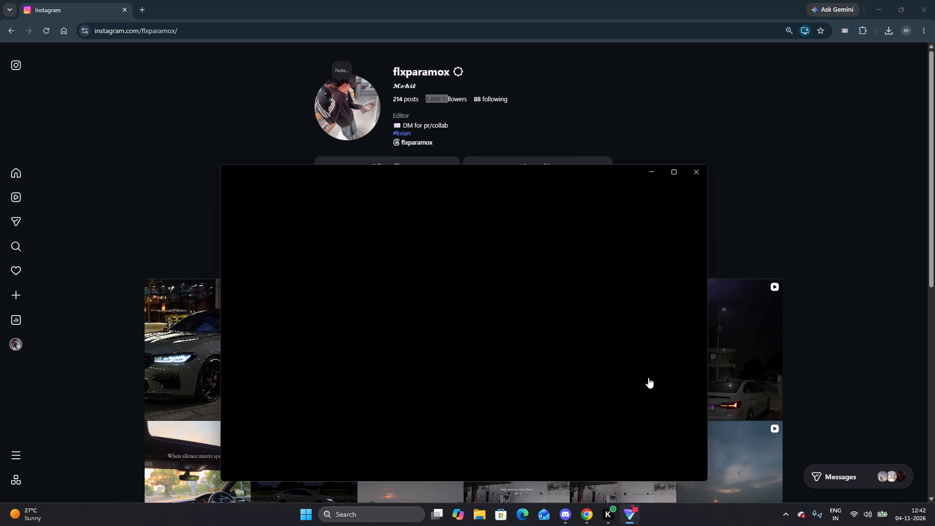
left_click(786, 523)
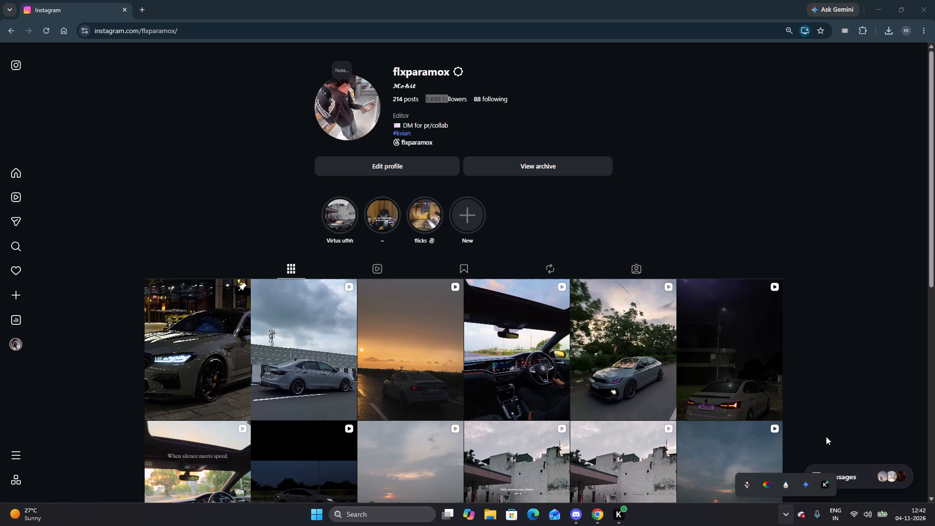
left_click(797, 159)
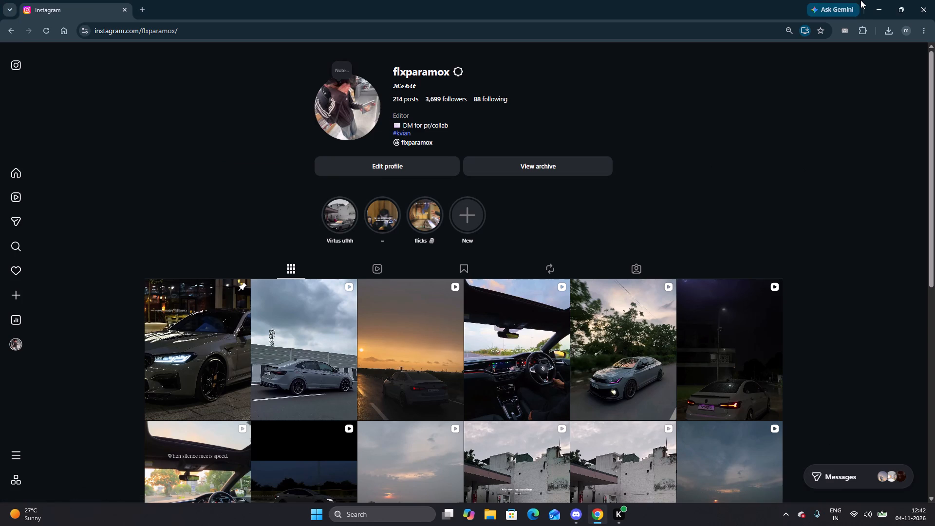
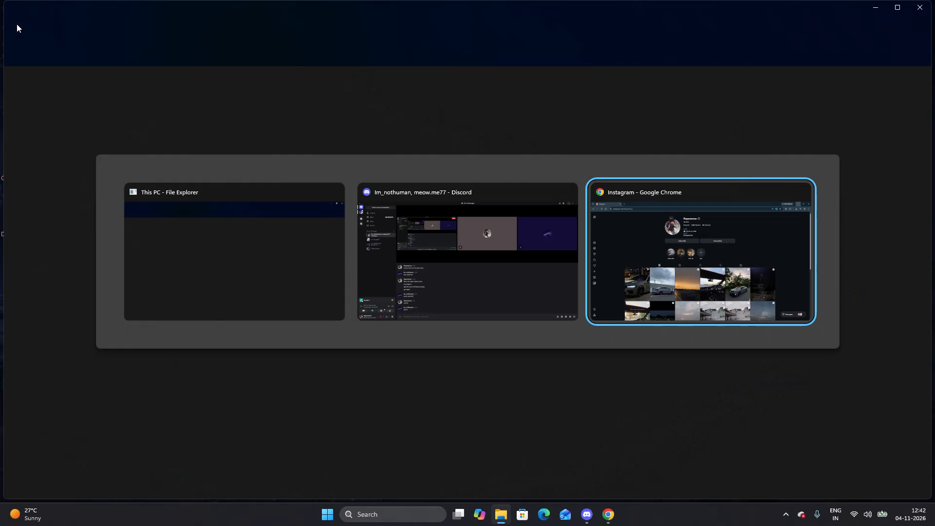
Switch from the Instagram profile and File Explorer windows to the Discord call window.
key("alt+Tab")
key("alt+Tab")
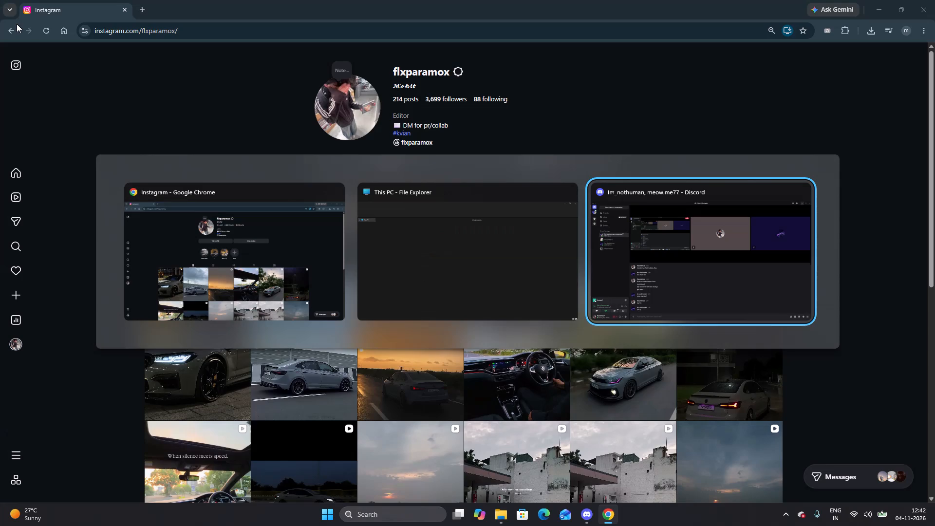
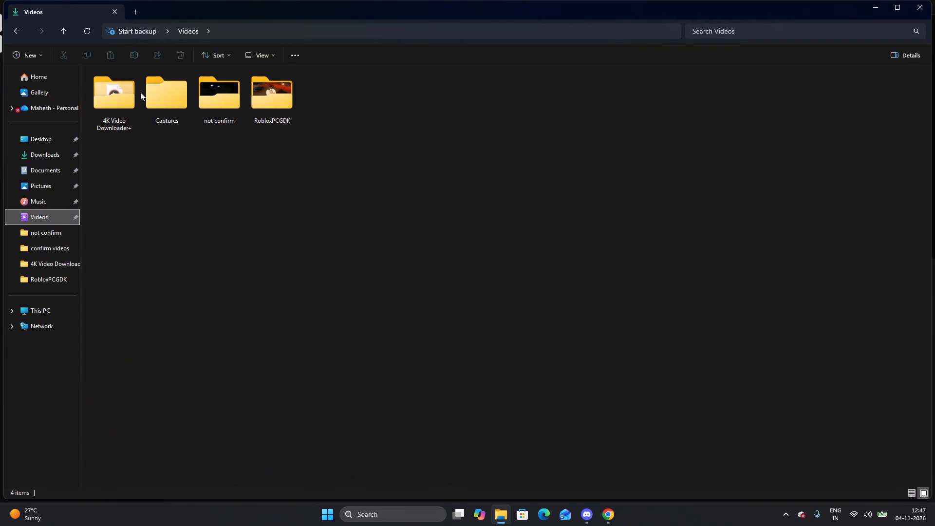
Open the "not confirm" folder in Videos to locate the exported Confirmmm reel.
double_click(212, 93)
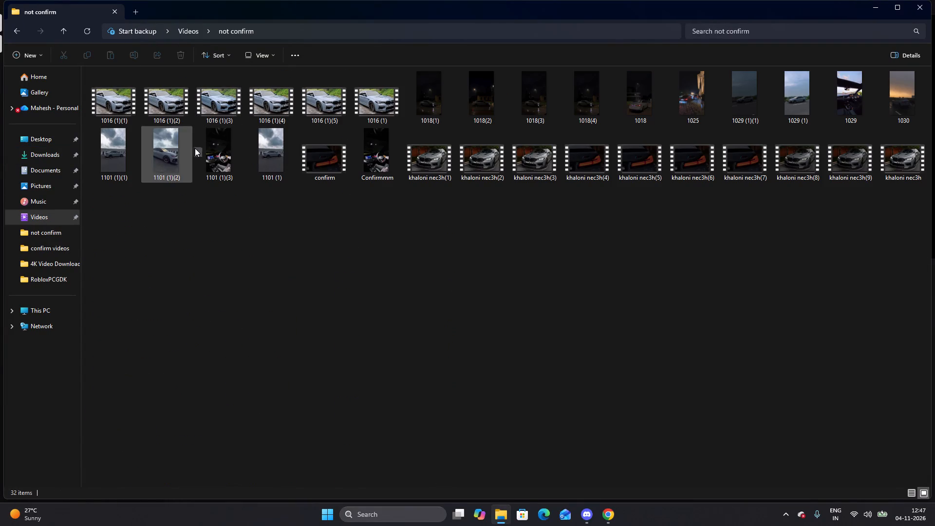
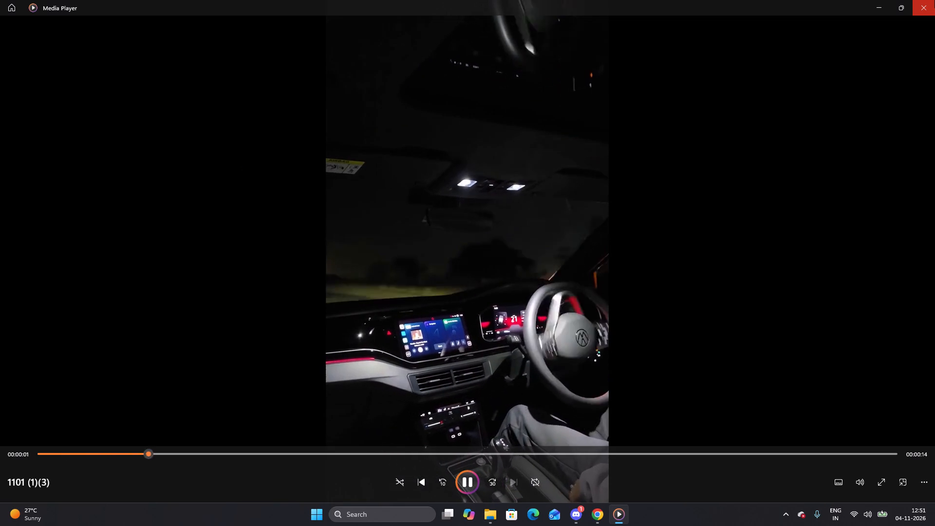
Close the 1101 (1)(3) clip and play the exported Confirmmm video from the "not confirm" folder.
left_click(934, 0)
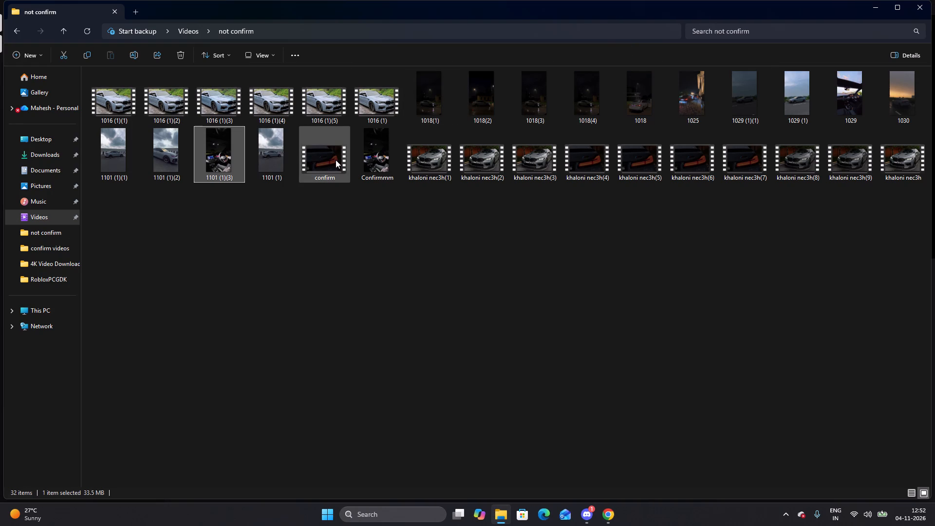
double_click(372, 161)
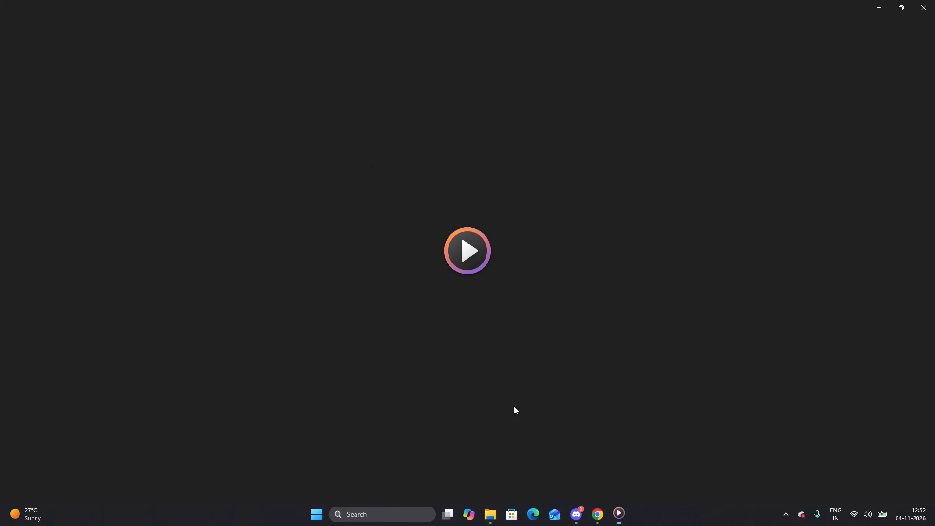
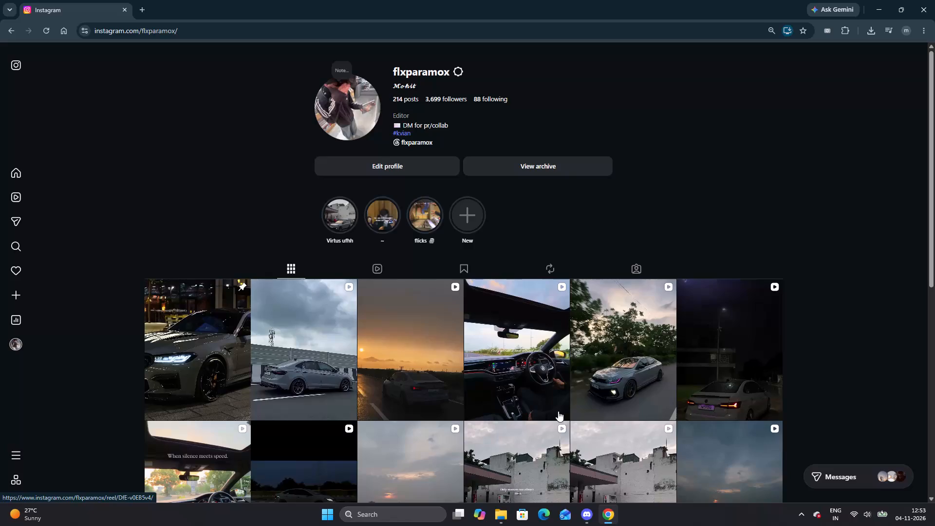
Switch to the "not confirm" folder, play the exported Confirmmm video in Media Player to check it, and close the player and folder windows.
key("alt+Tab")
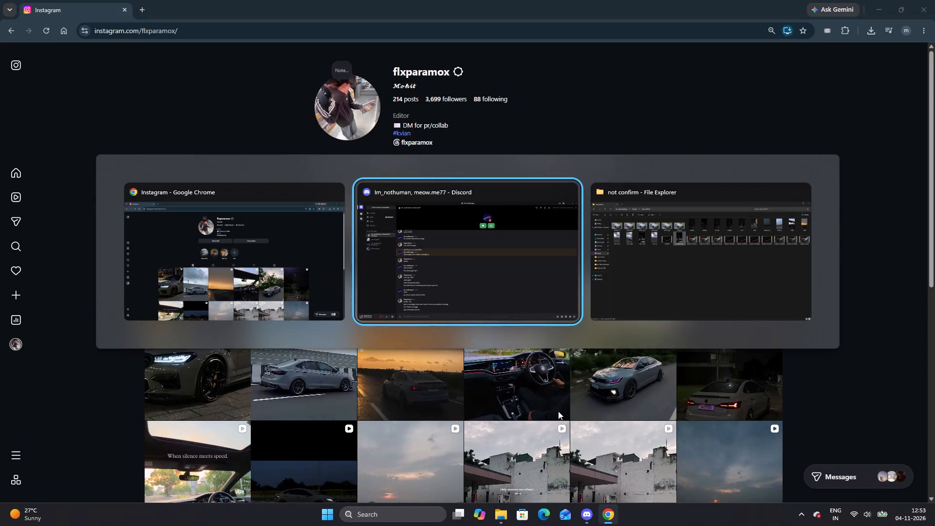
key("alt+Tab")
key("Return")
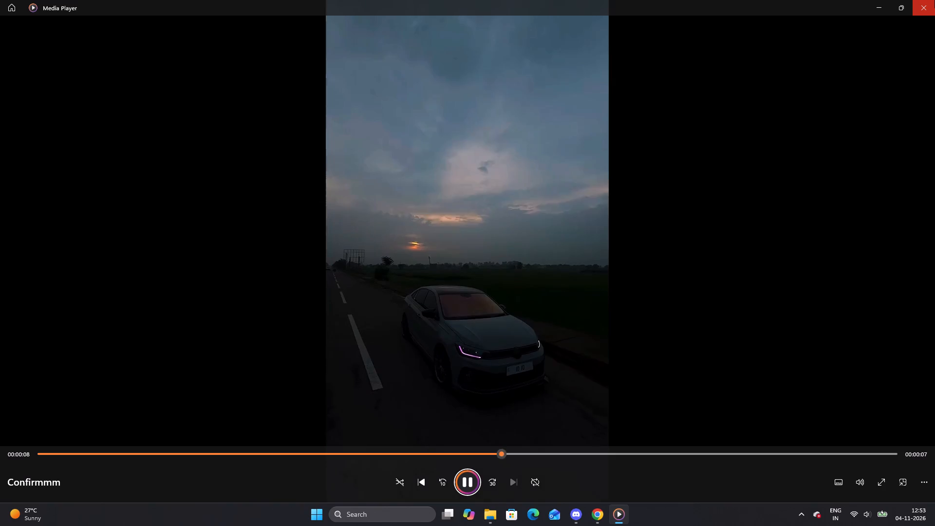
left_click(934, 0)
left_click(921, 10)
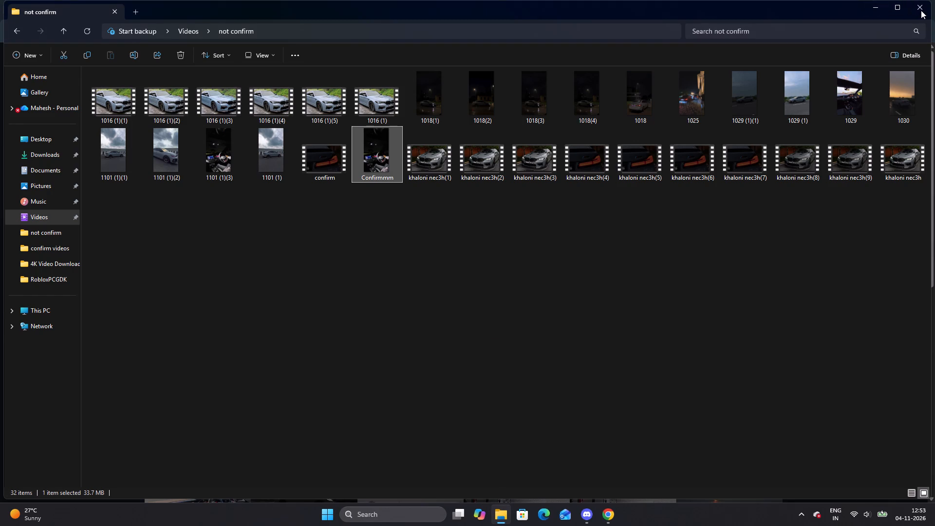
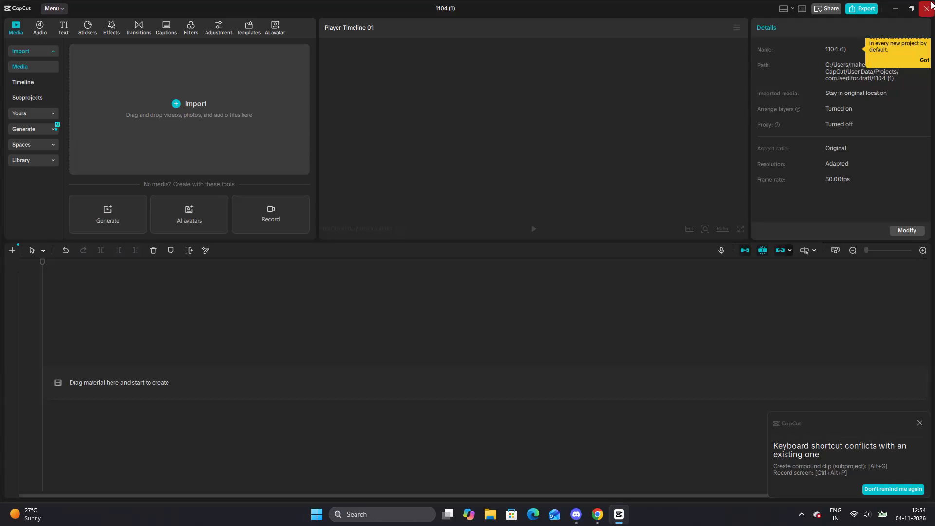
Close the empty 1104 (1) project and exit the video editor to the desktop.
left_click(931, 1)
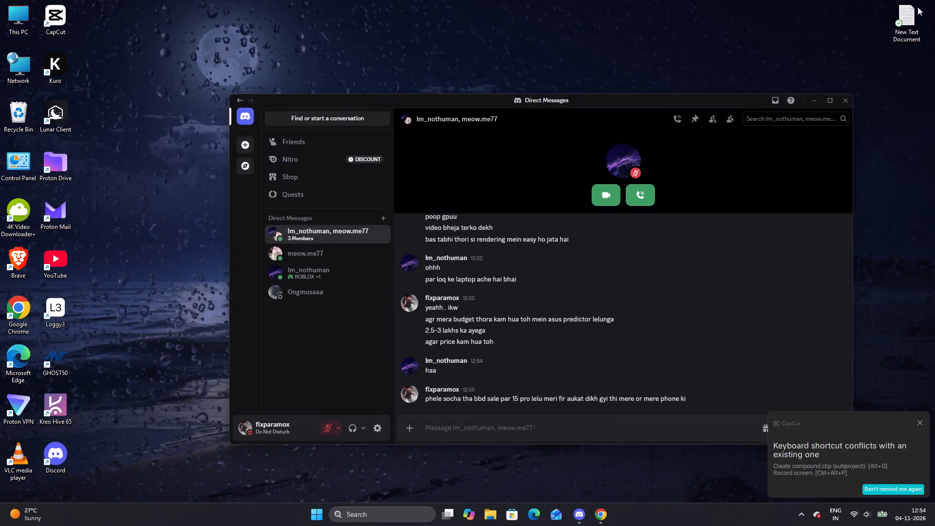
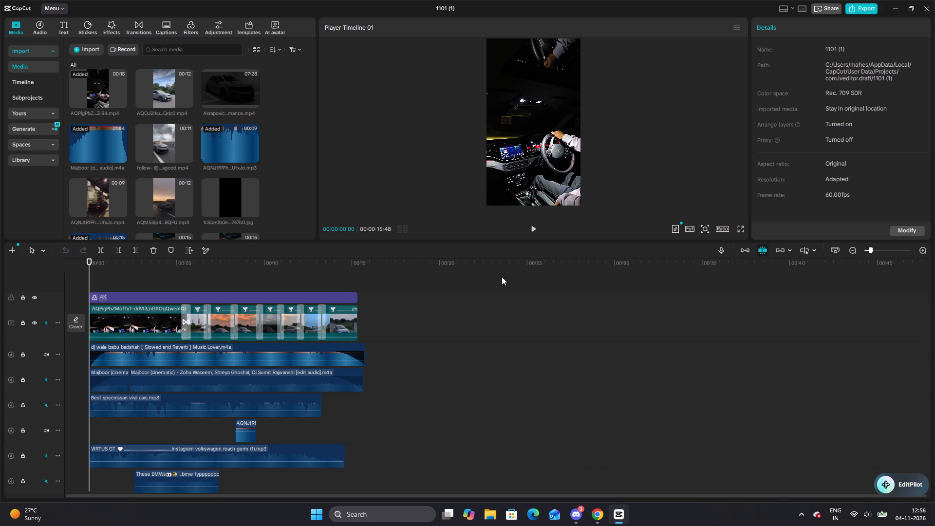
Preview the reel's opening car-interior clip from the start of the timeline, pausing just before the first transition.
key("space")
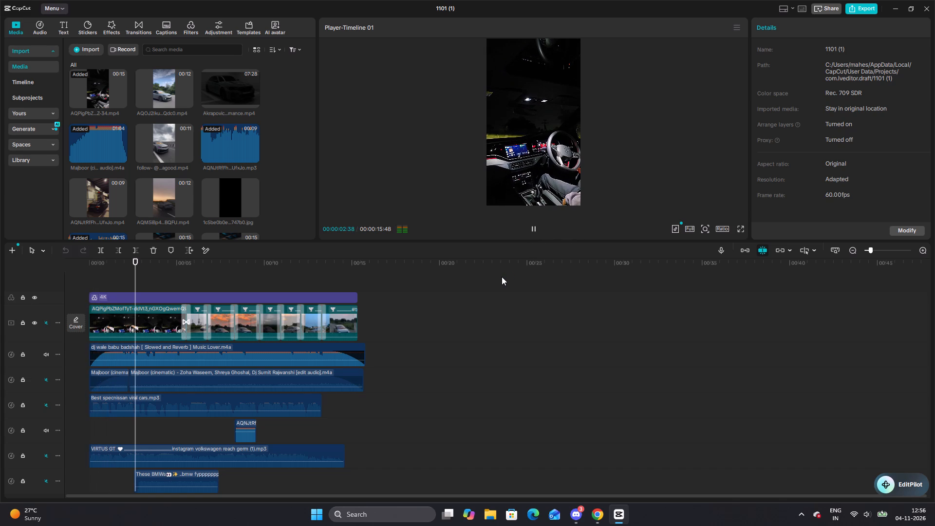
key("space")
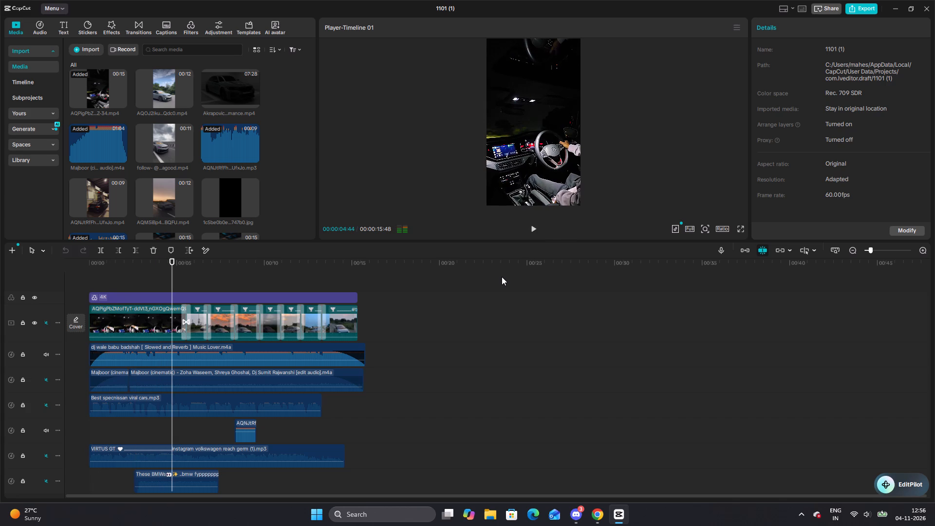
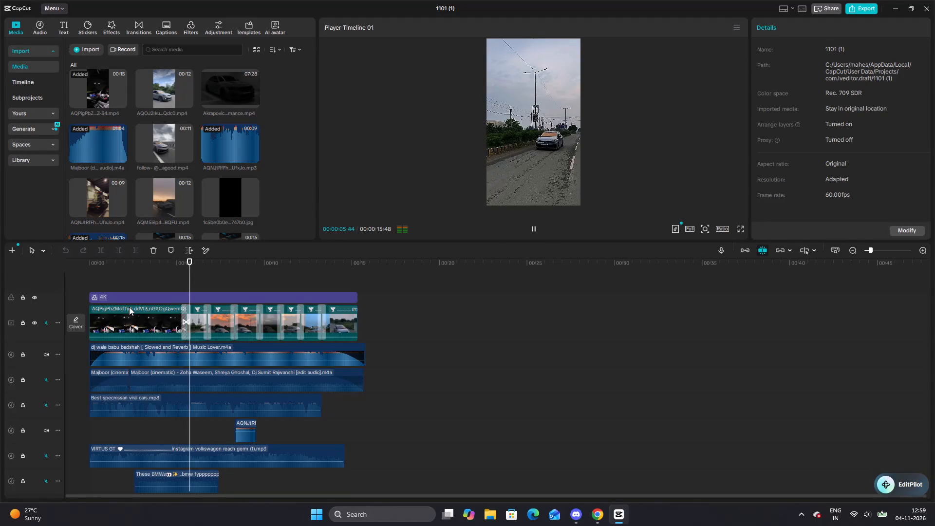
Trim the end of the opening car-interior clip to about 5.2 seconds, accepting duplicate frames for the transitions.
left_click(178, 321)
left_click(177, 279)
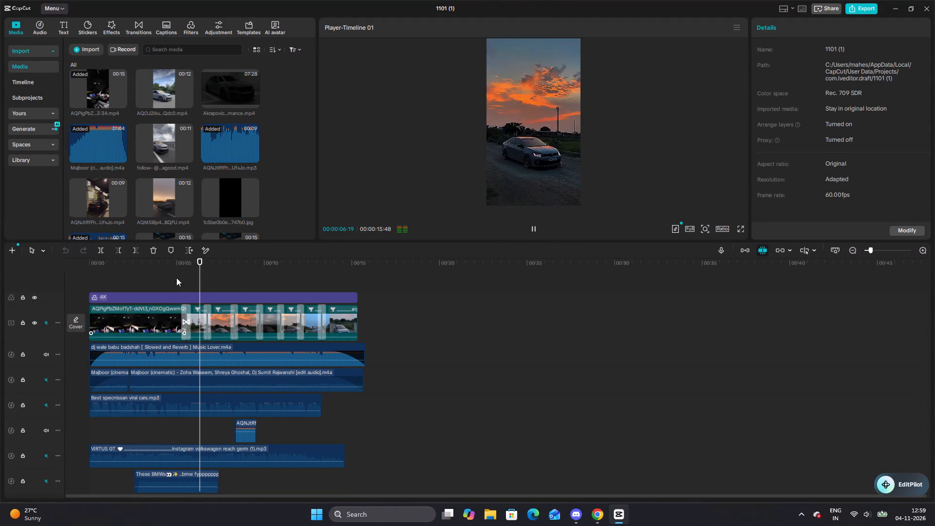
left_click(176, 278)
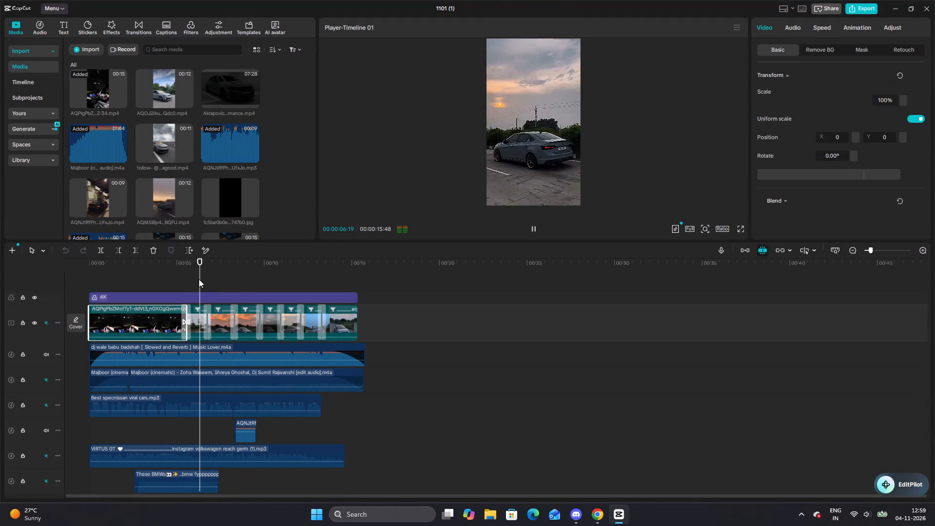
left_click_drag(202, 280, 198, 281)
left_click(173, 316)
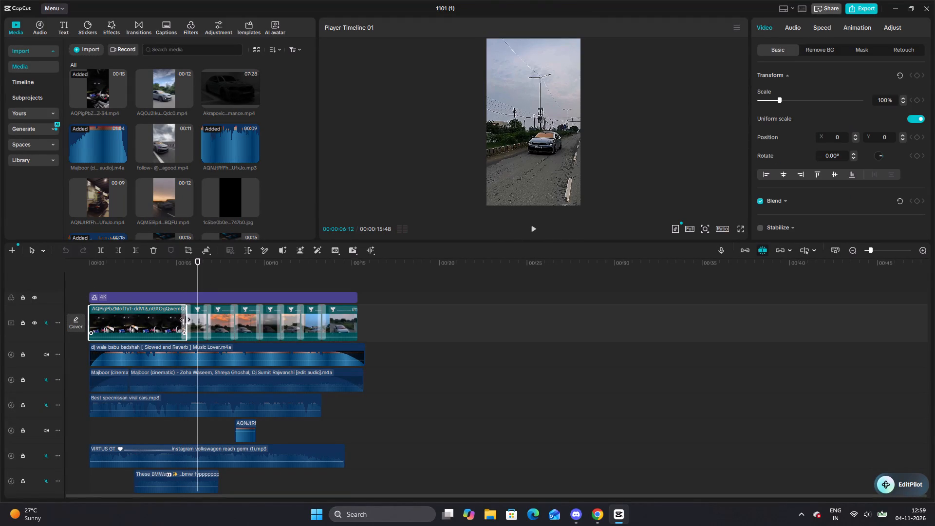
left_click_drag(185, 319, 179, 320)
left_click(140, 264)
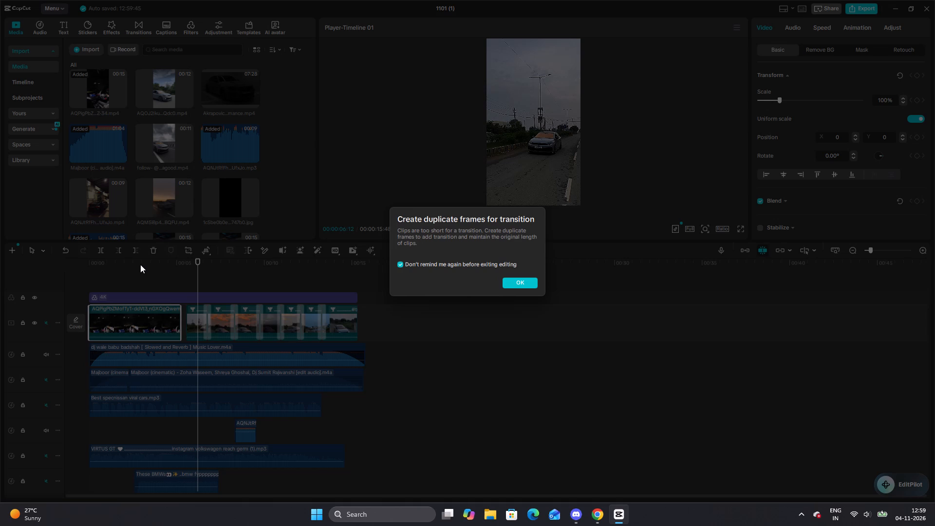
left_click(515, 282)
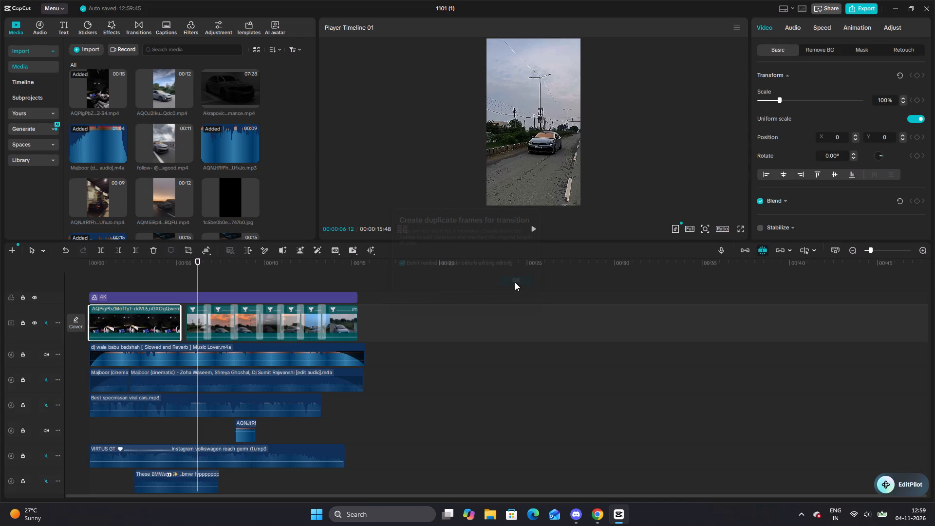
left_click(172, 279)
Move the second clip, the road shot, against the opening clip and extend its end to meet the orange-sunset clip.
left_click(189, 322)
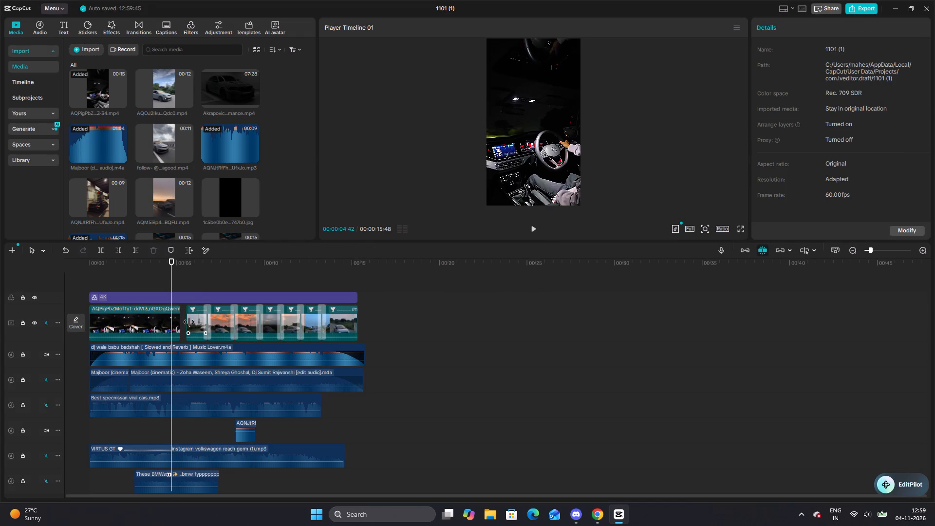
left_click(189, 322)
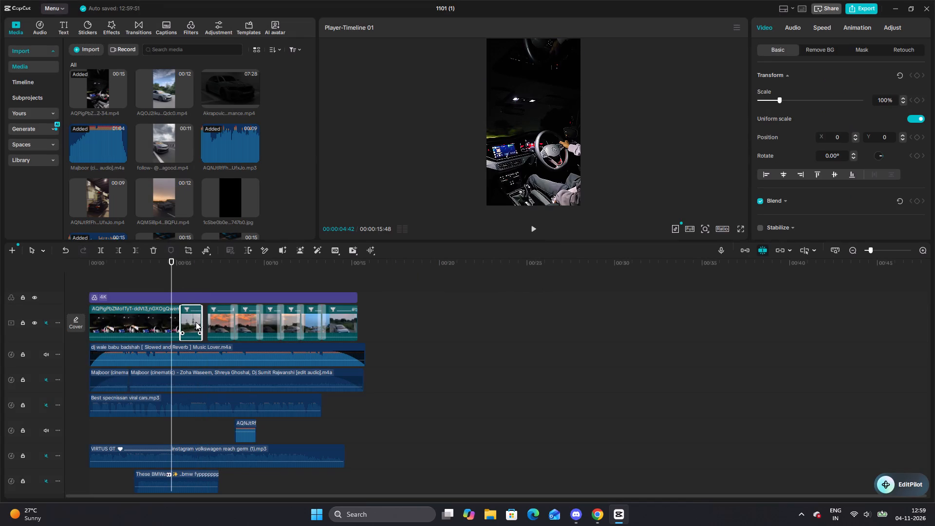
left_click_drag(200, 322, 206, 322)
Preview the reel across the adjusted cuts around the road shot and replay it from the start of the timeline.
left_click(164, 281)
key("space")
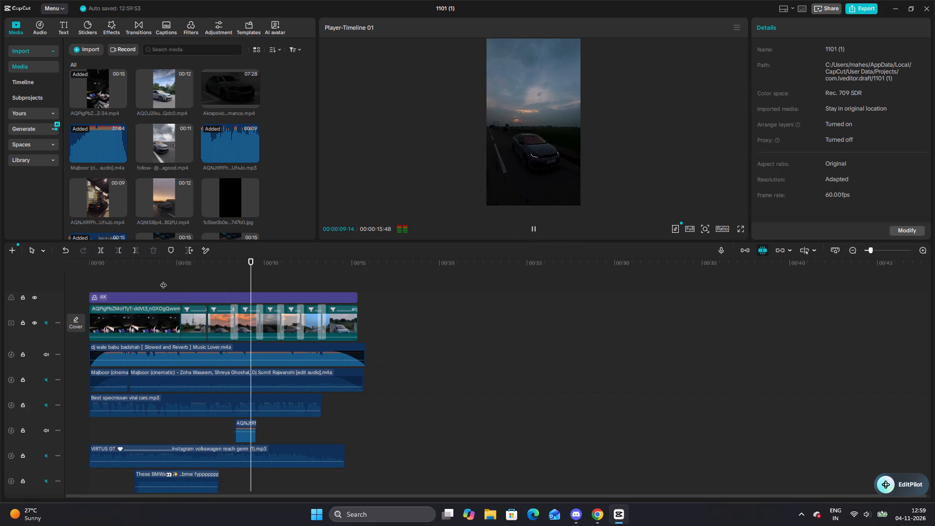
left_click(142, 271)
left_click_drag(141, 271, 84, 263)
key("space")
Open the transitions library while the reel plays.
left_click(143, 17)
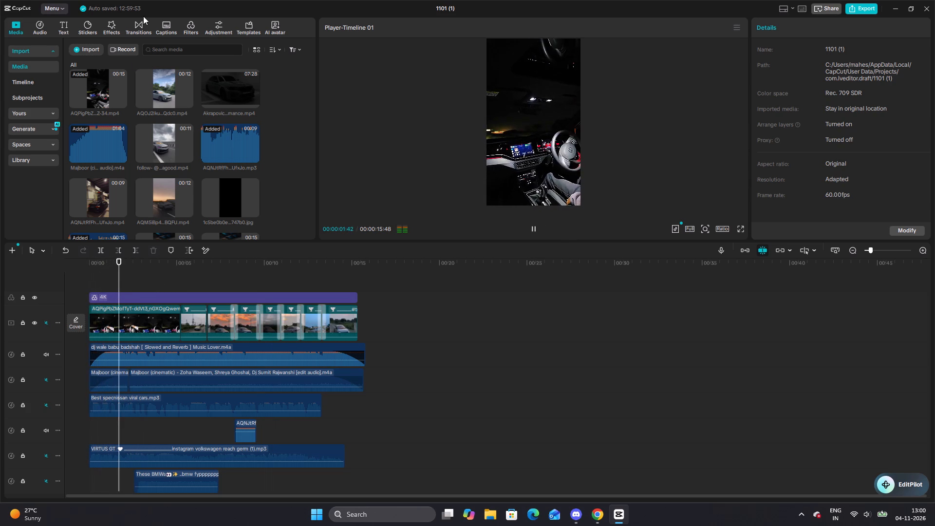
left_click(143, 22)
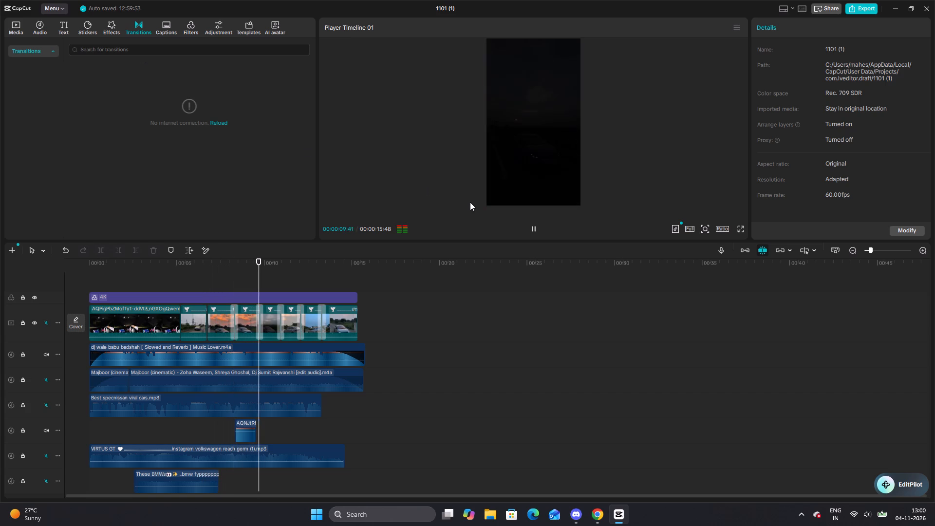
Close the 1101 (1) project window.
double_click(934, 7)
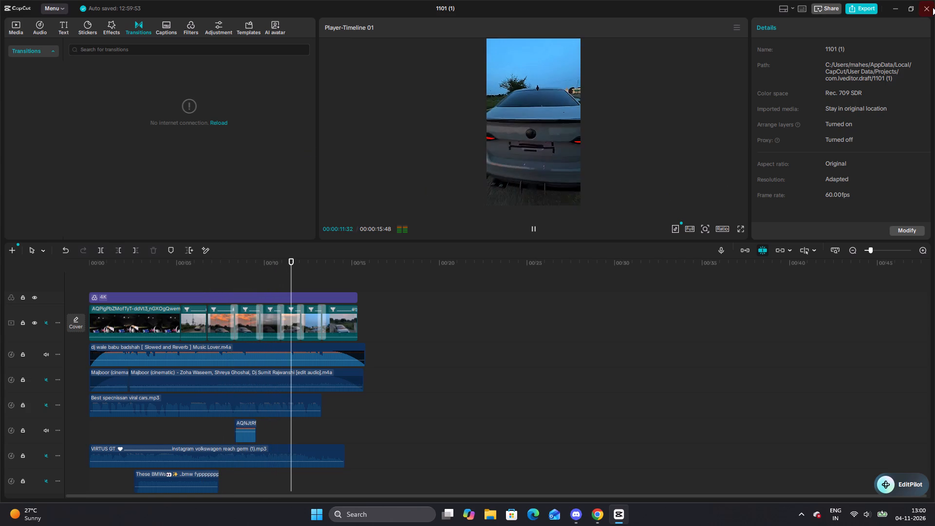
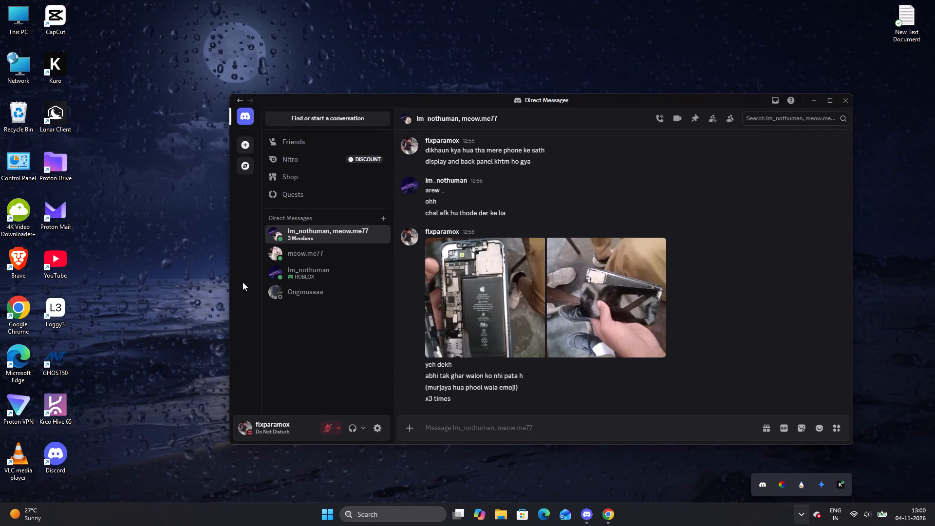
Launch Proton VPN from the desktop.
double_click(14, 400)
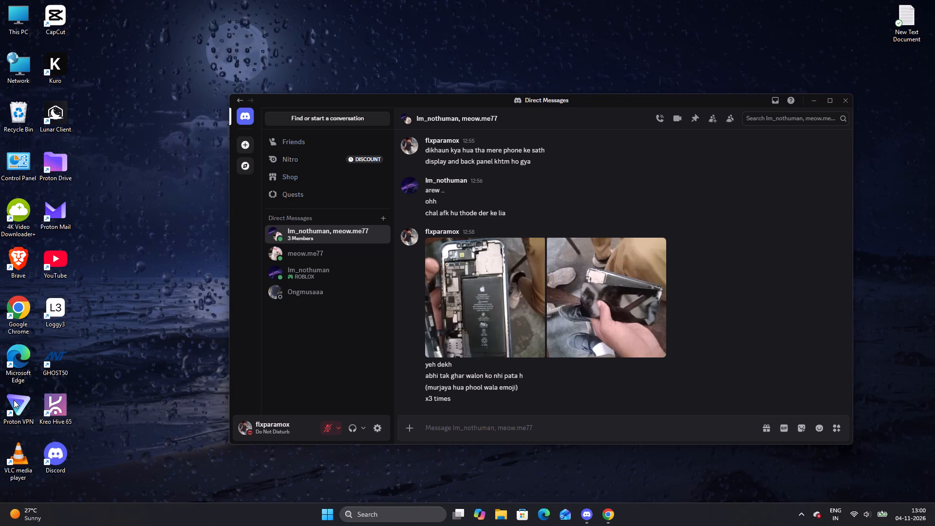
double_click(20, 401)
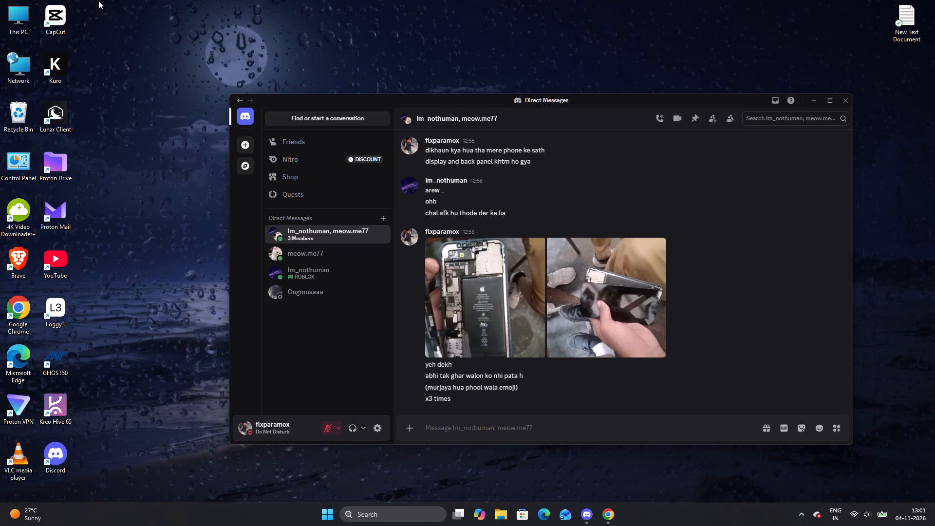
Relaunch CapCut from the desktop.
left_click(63, 26)
double_click(63, 26)
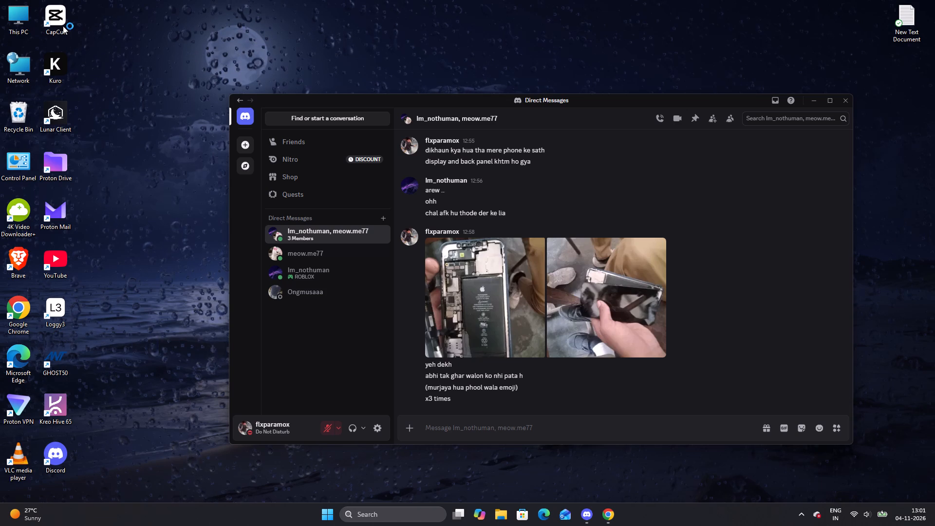
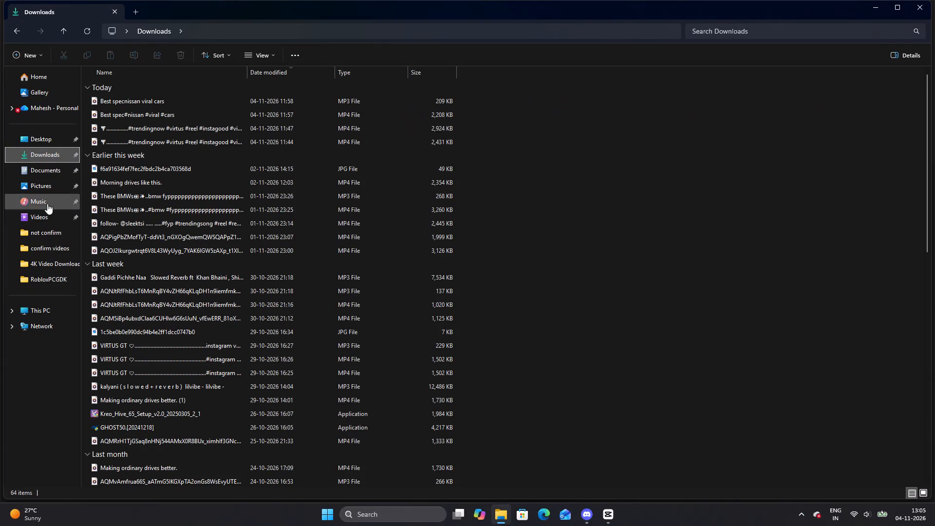
Play the exported video 1101 (1)(4) from the not confirm folder in Videos, then close the player.
left_click(44, 219)
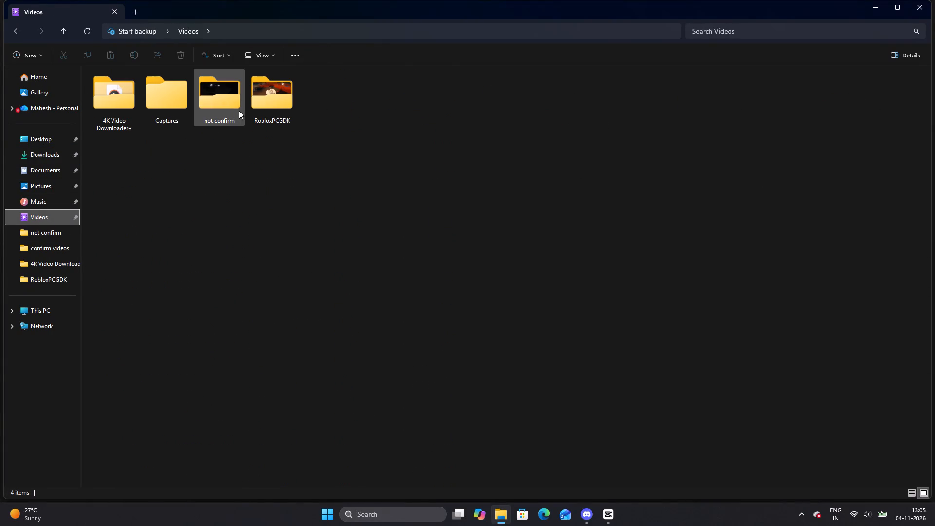
double_click(218, 107)
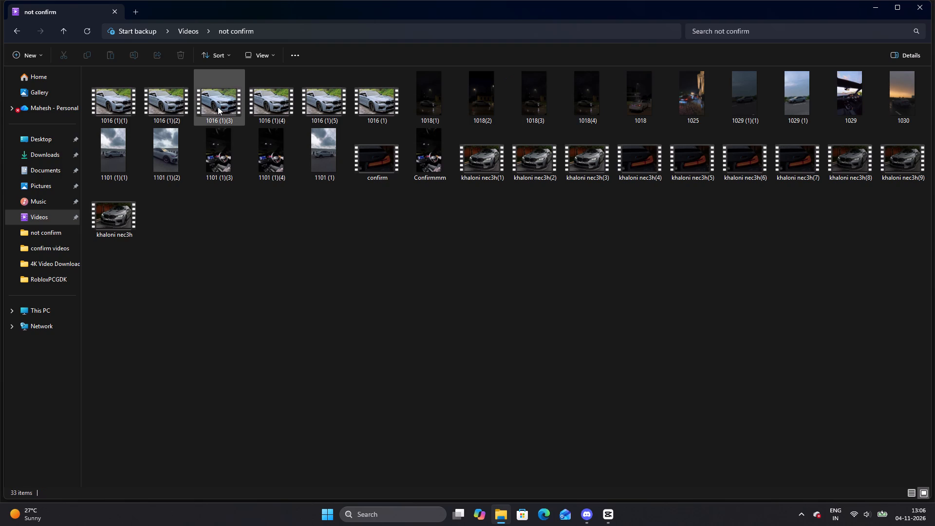
double_click(273, 151)
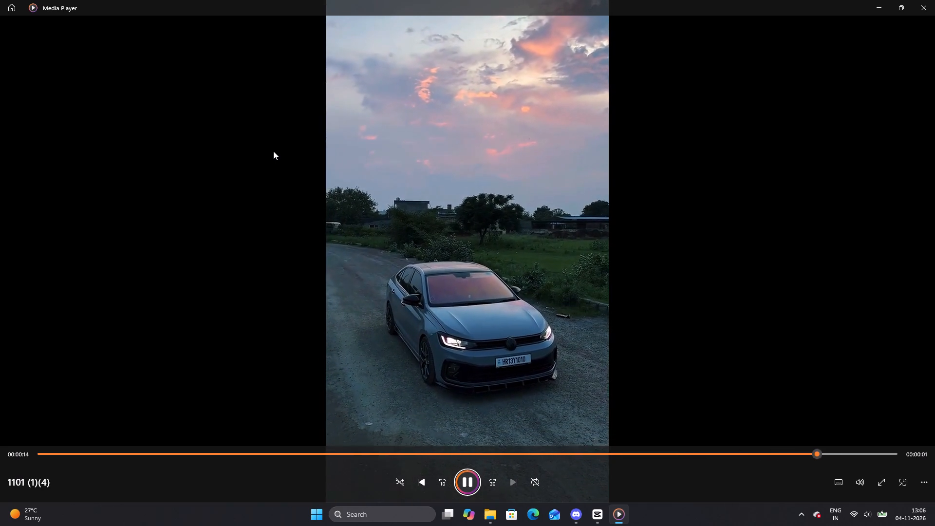
key("space")
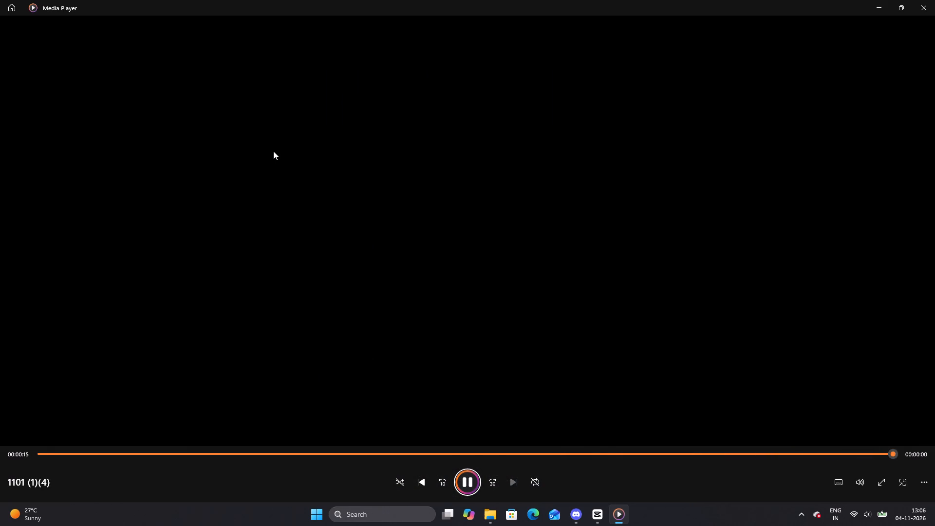
key("Escape")
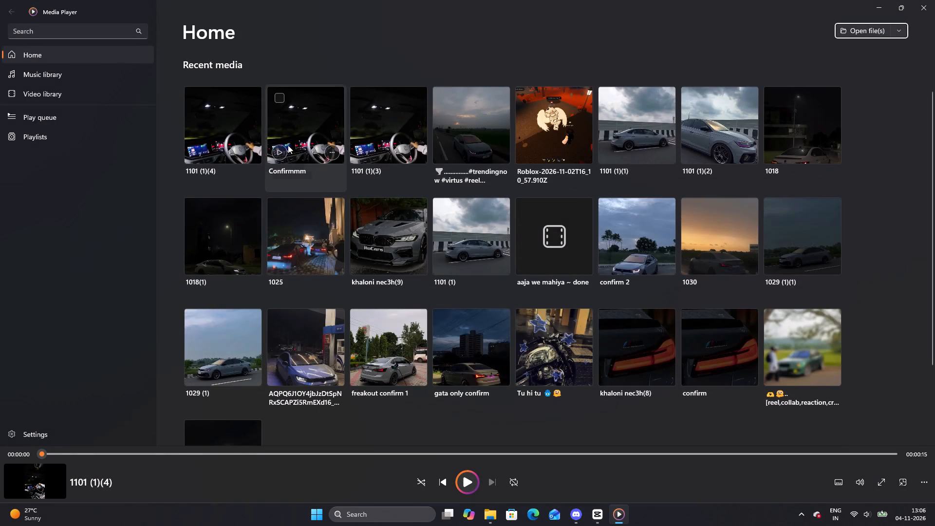
left_click(916, 0)
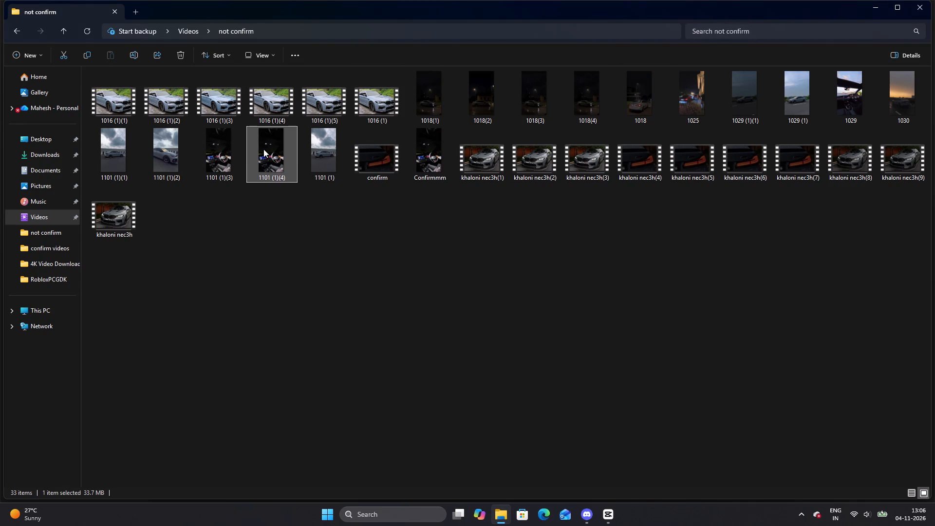
Open the file properties of the 1101 (1)(4) video to check its details.
right_click(263, 149)
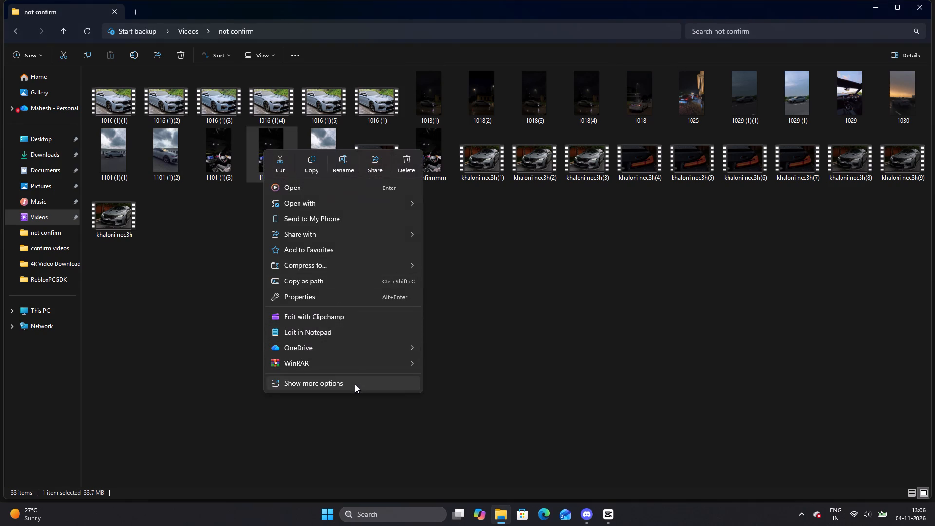
left_click(355, 384)
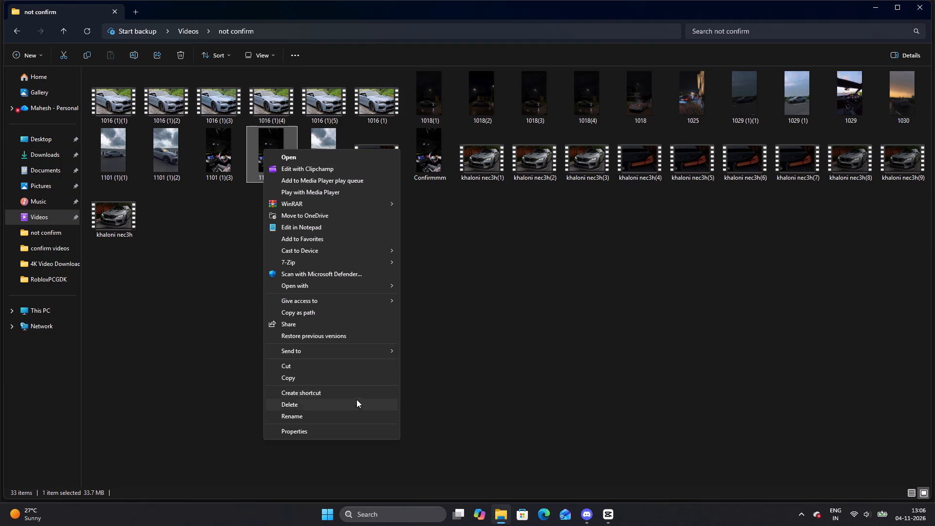
left_click(354, 426)
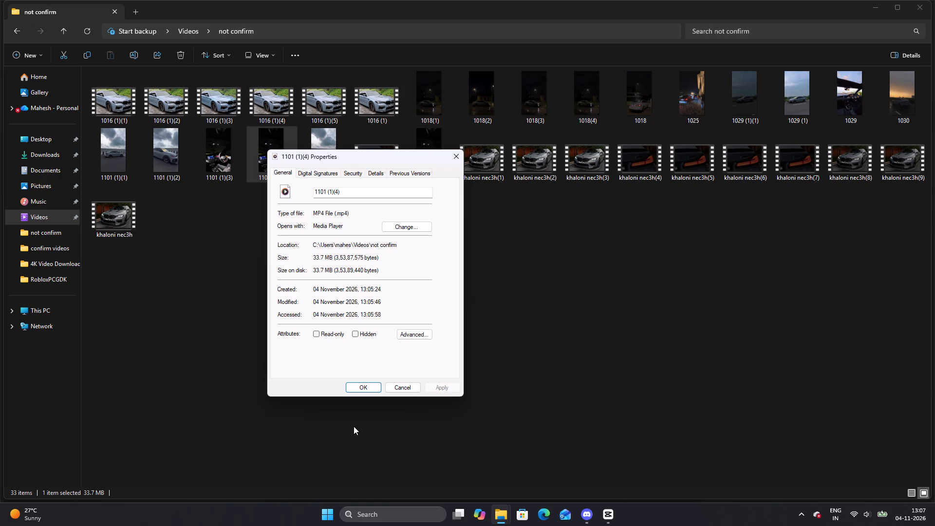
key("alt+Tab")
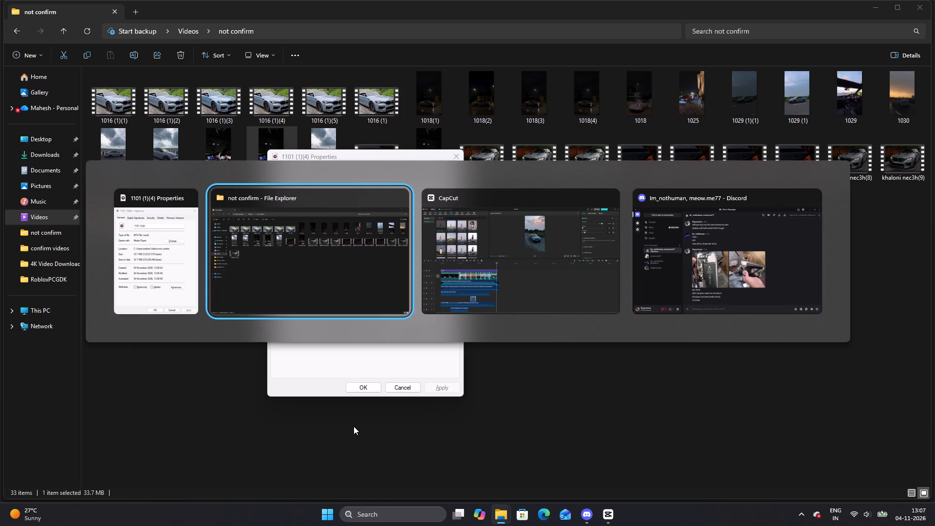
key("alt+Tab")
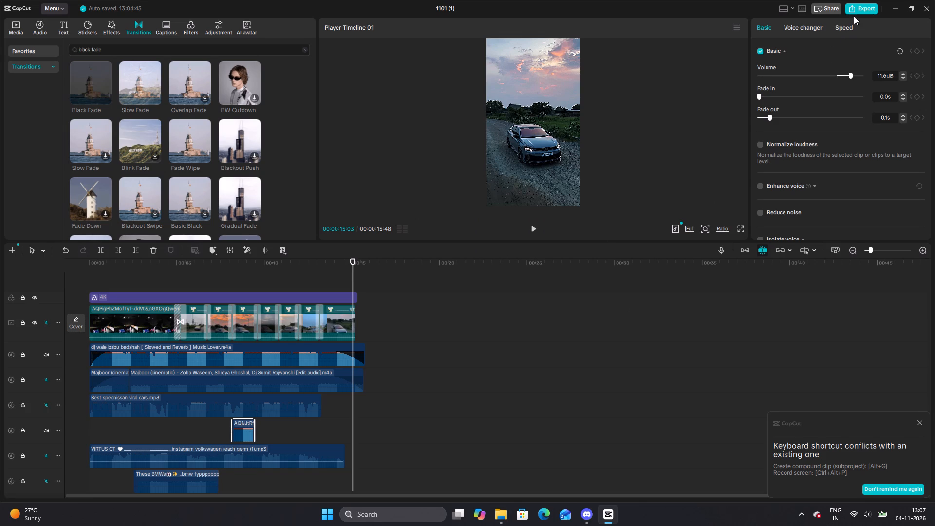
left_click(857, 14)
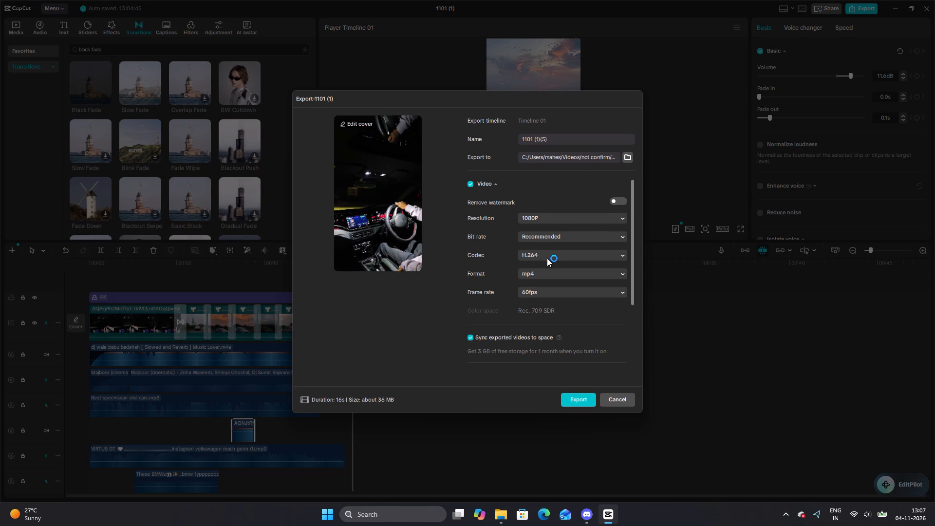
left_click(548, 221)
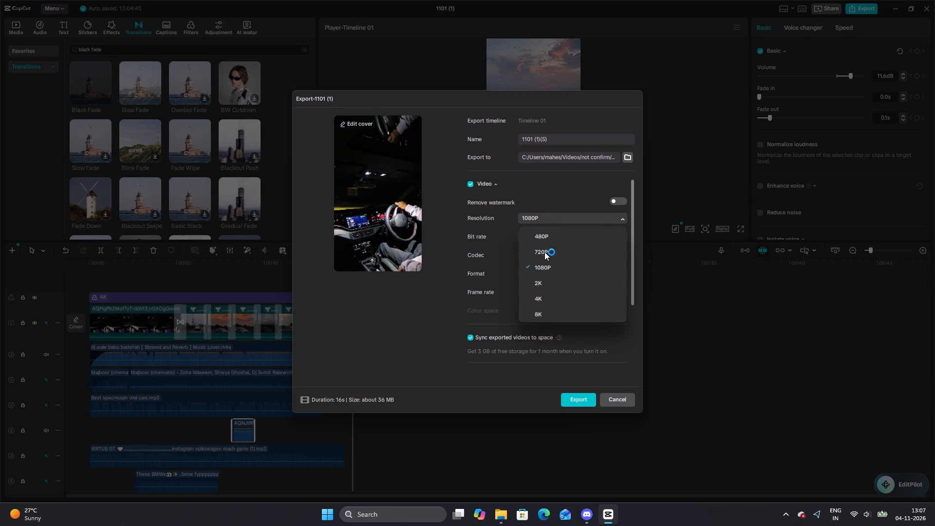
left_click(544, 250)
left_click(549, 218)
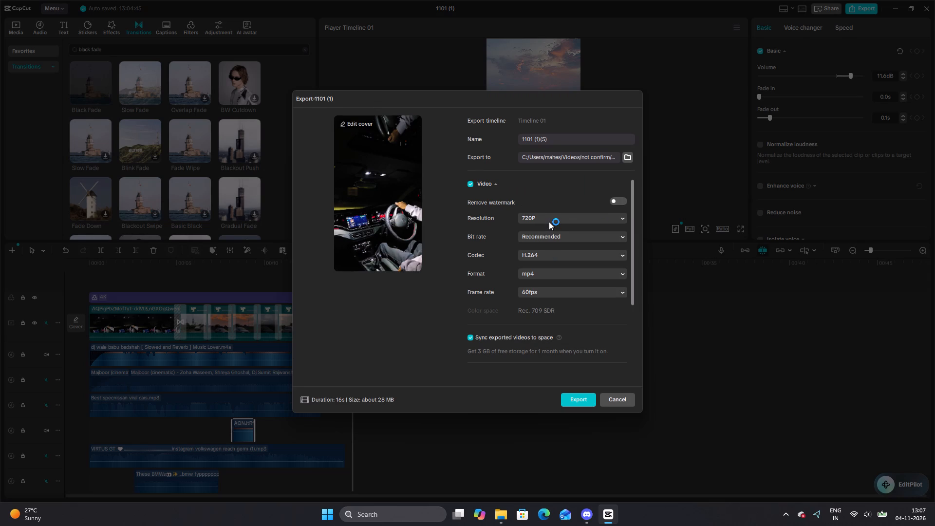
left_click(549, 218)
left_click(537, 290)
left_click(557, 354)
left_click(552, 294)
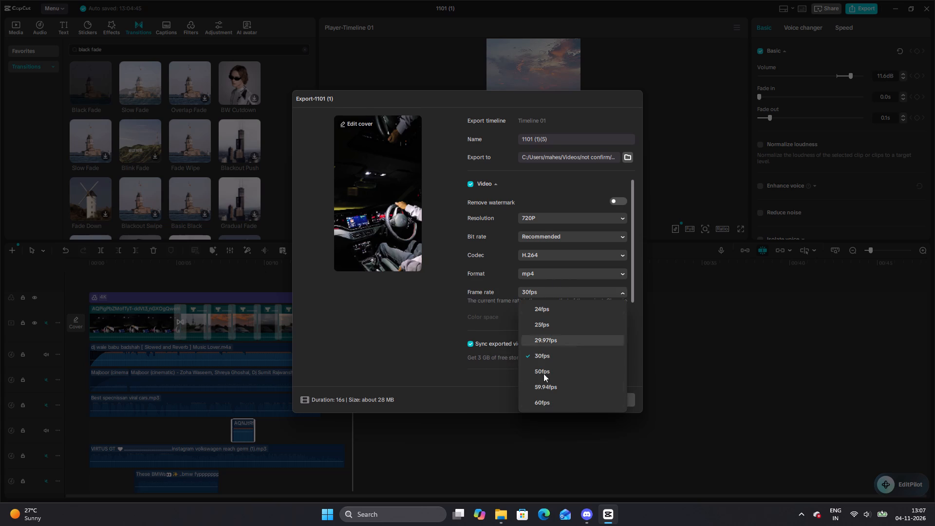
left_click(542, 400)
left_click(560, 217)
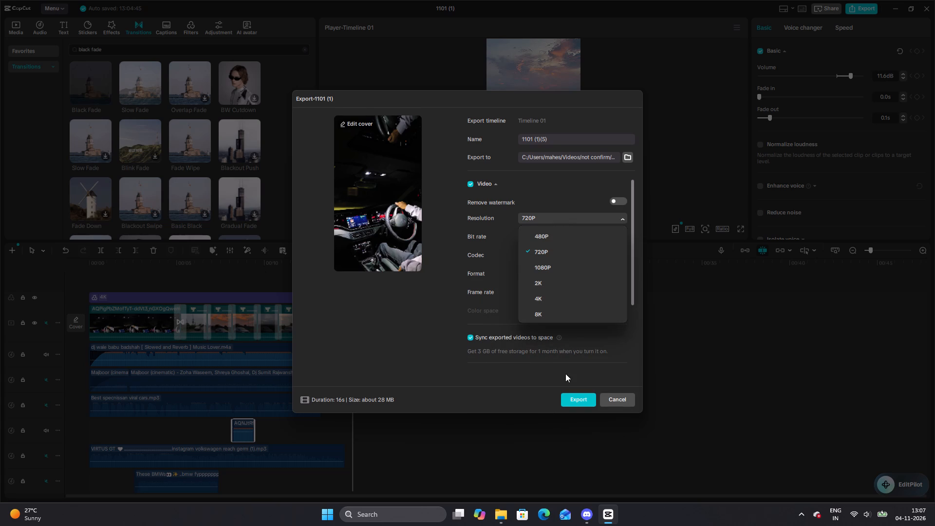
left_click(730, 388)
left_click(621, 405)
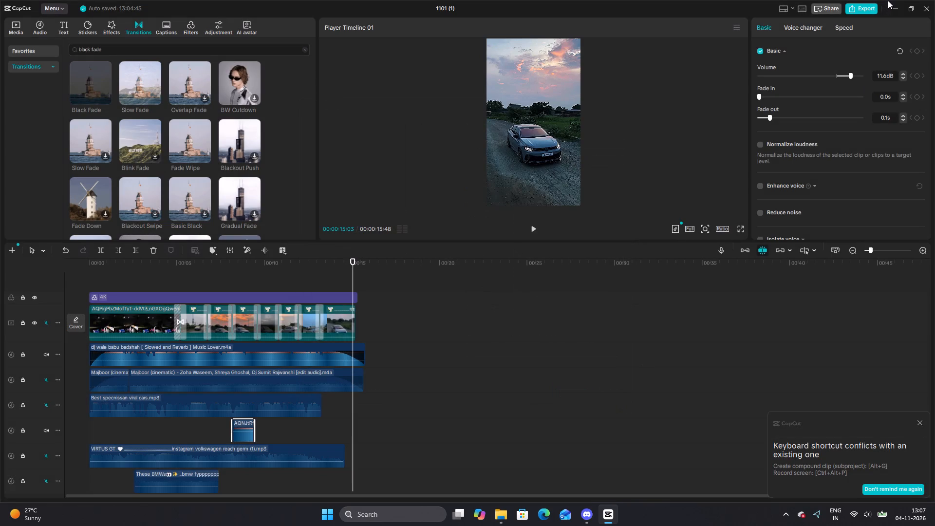
Minimize CapCut and close the properties window of the 1101 (1)(4) video.
left_click(888, 0)
left_click(891, 7)
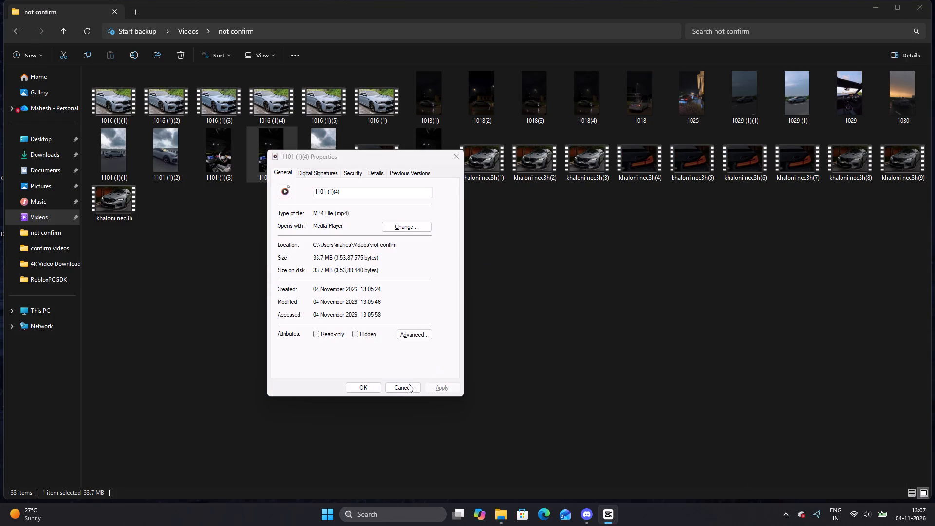
left_click(405, 389)
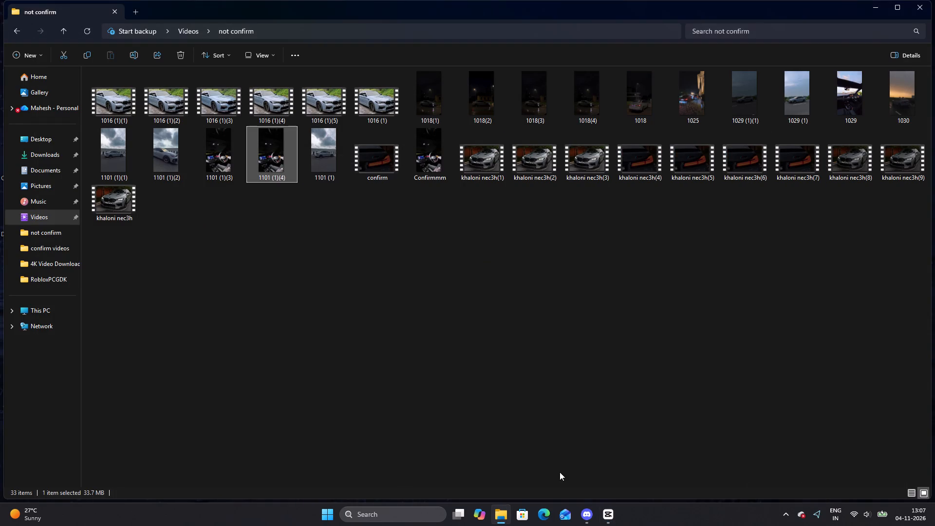
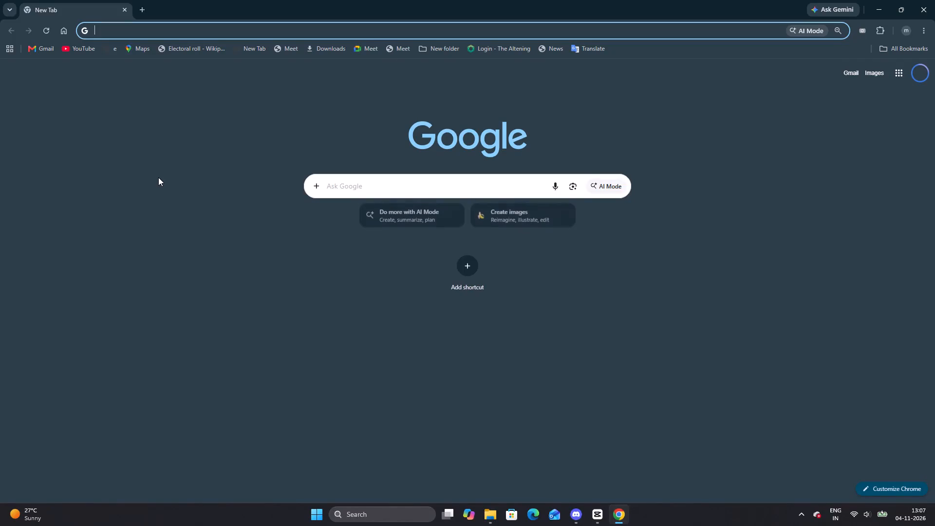
Search Google for "compressed video size" and open the FreeConvert Video Compressor page.
type("compra")
type("ed v")
type("ideo")
key("Return")
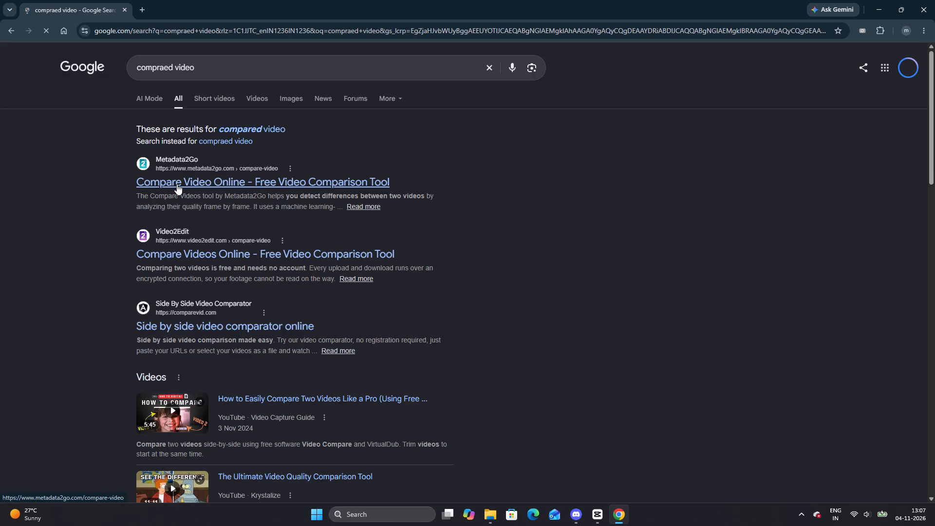
left_click(177, 68)
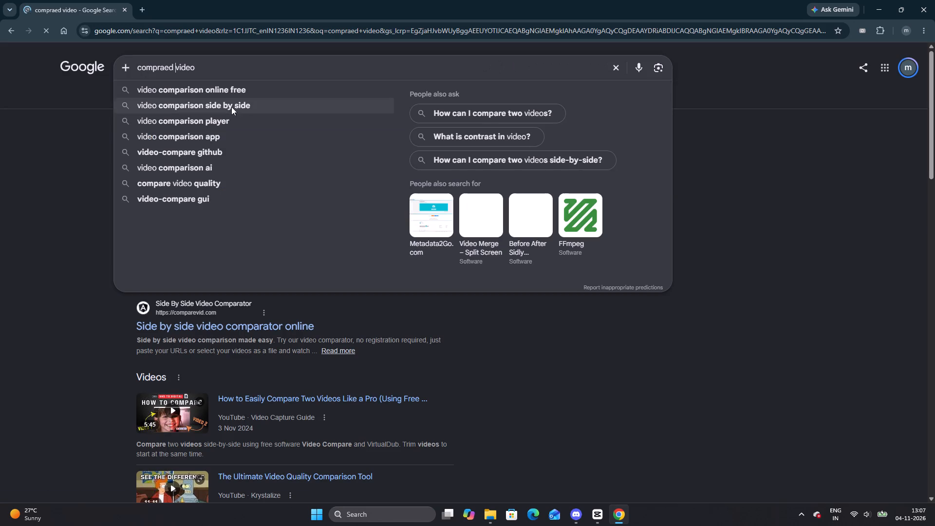
left_click(249, 68)
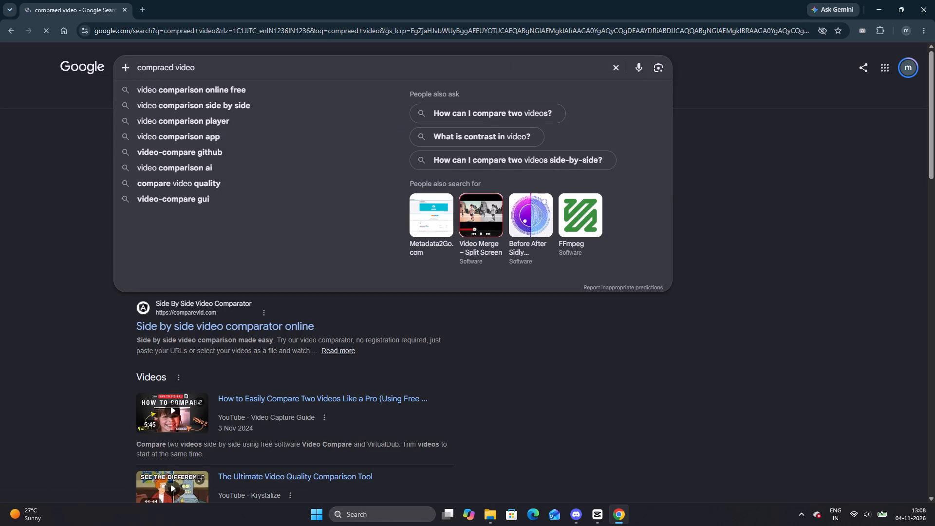
key("backslash")
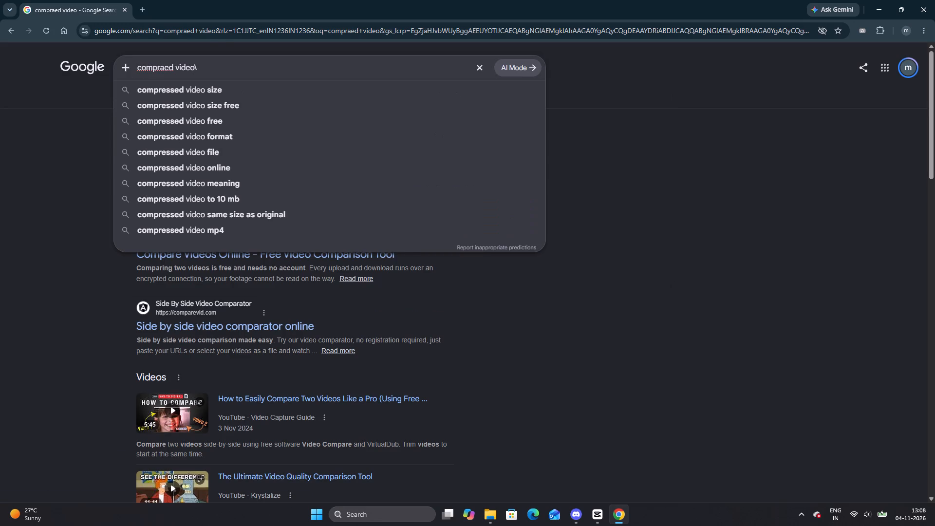
left_click(207, 84)
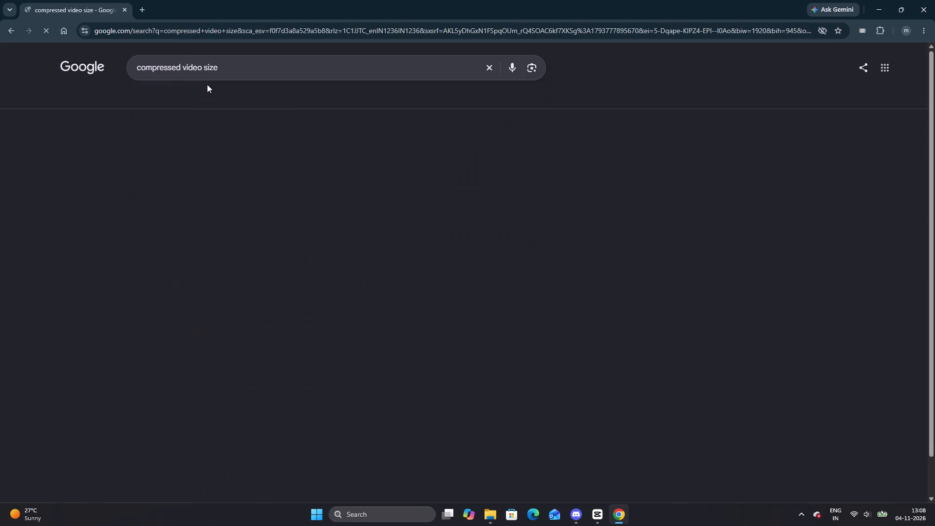
left_click(199, 154)
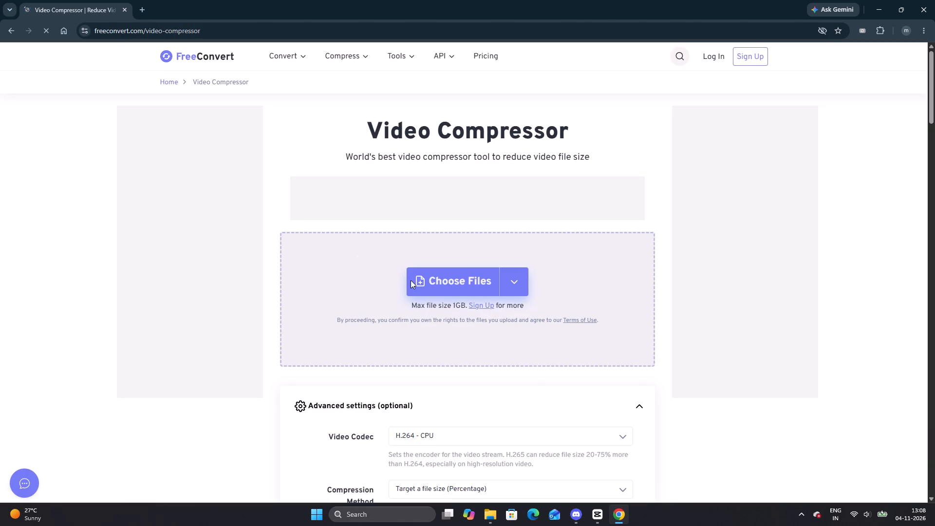
Add the 1101 (1)(4) video from the not confirm folder in Videos to the compressor and start compressing it.
left_click(427, 286)
left_click(433, 304)
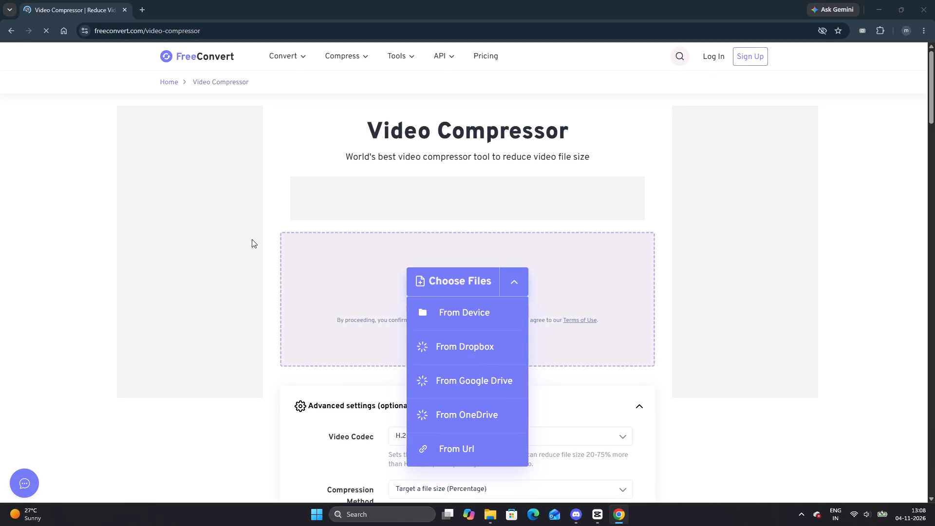
left_click(48, 204)
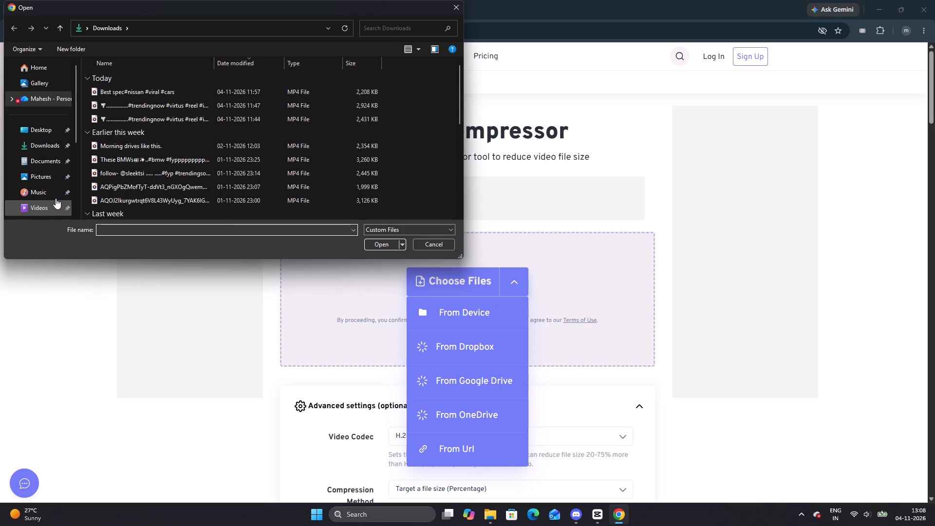
double_click(215, 104)
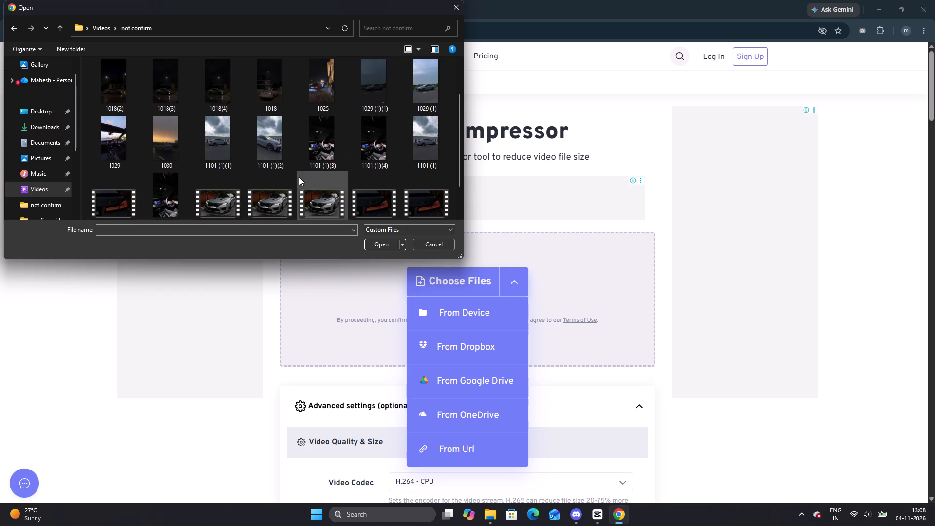
left_click(363, 154)
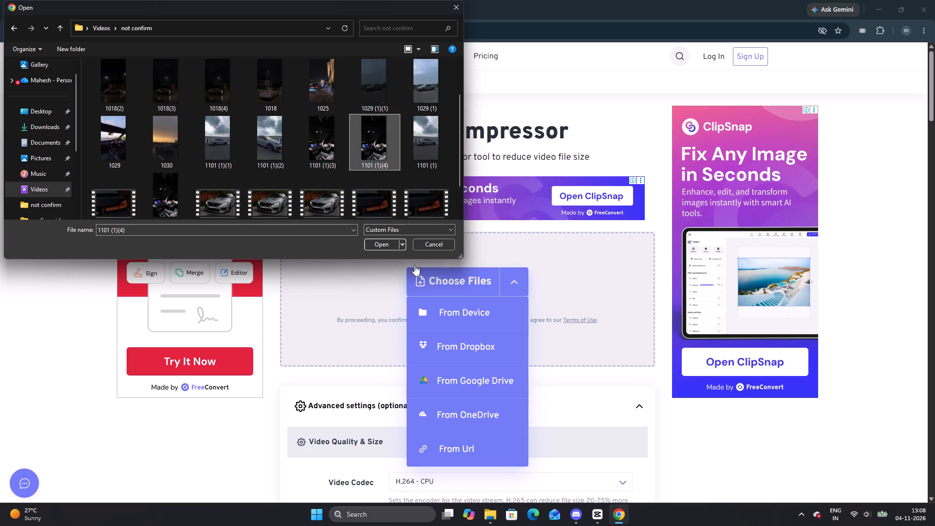
left_click(384, 243)
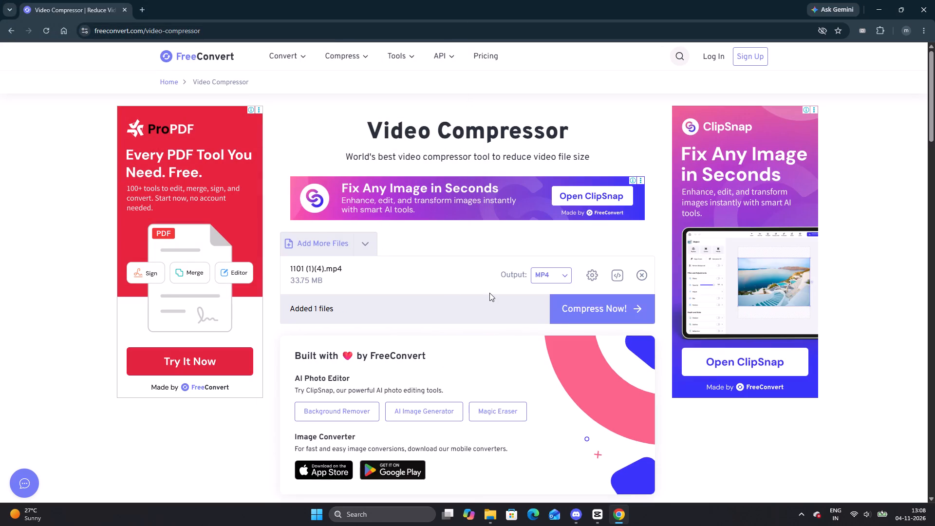
left_click(581, 308)
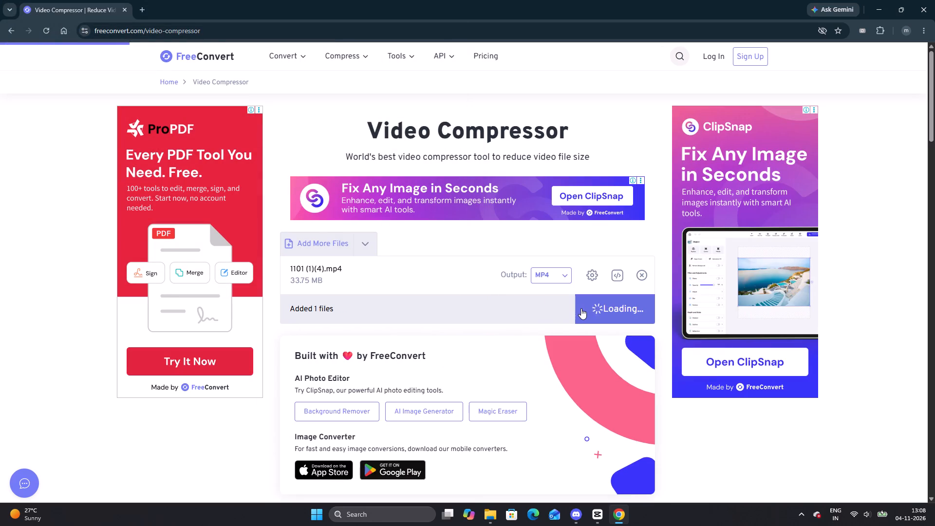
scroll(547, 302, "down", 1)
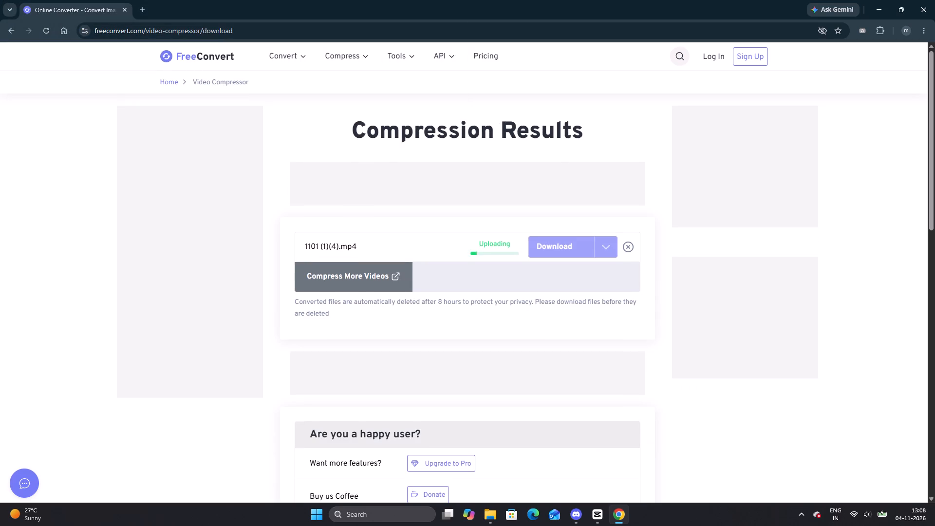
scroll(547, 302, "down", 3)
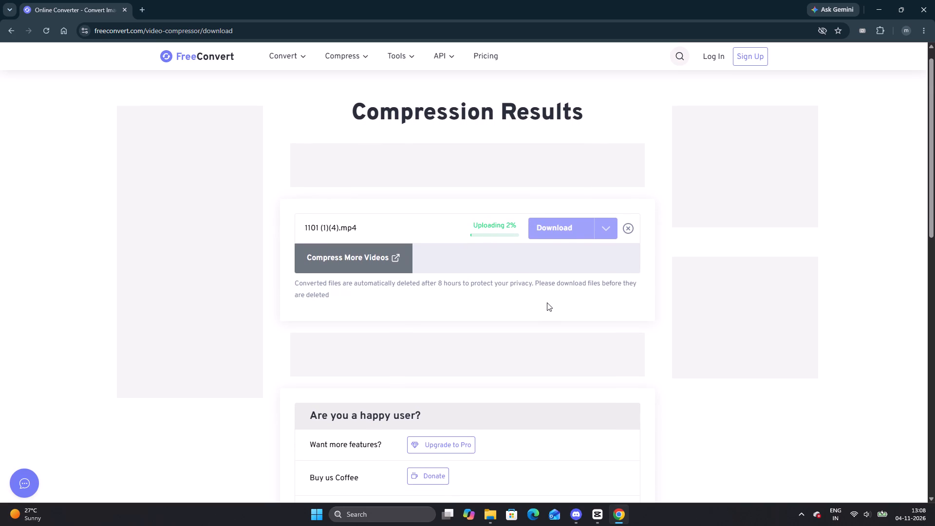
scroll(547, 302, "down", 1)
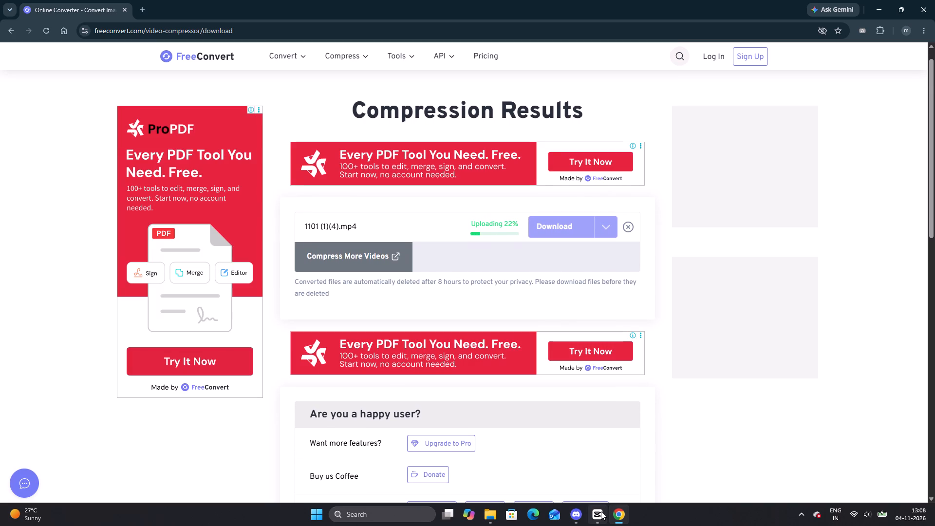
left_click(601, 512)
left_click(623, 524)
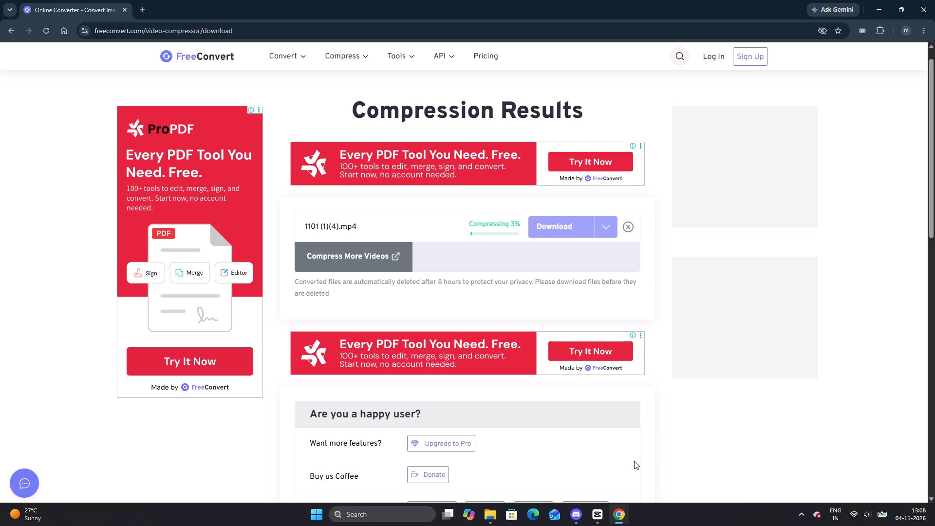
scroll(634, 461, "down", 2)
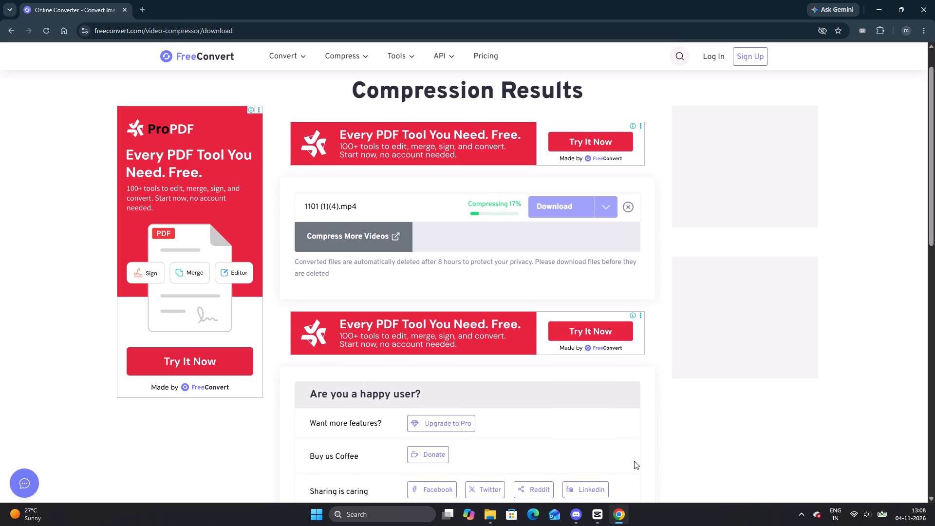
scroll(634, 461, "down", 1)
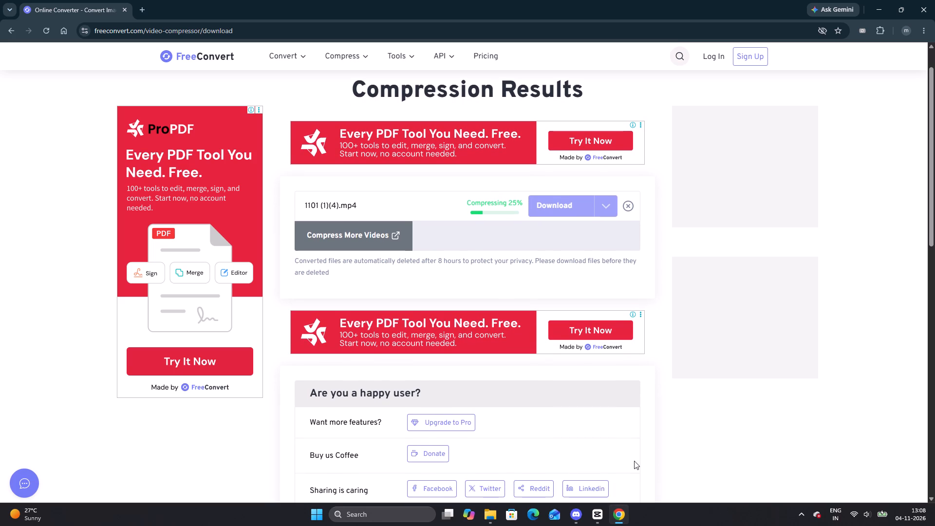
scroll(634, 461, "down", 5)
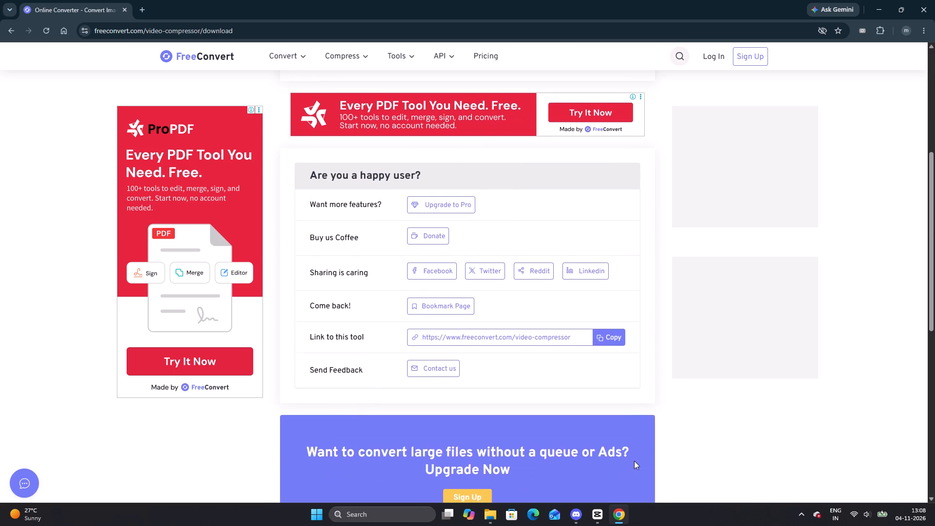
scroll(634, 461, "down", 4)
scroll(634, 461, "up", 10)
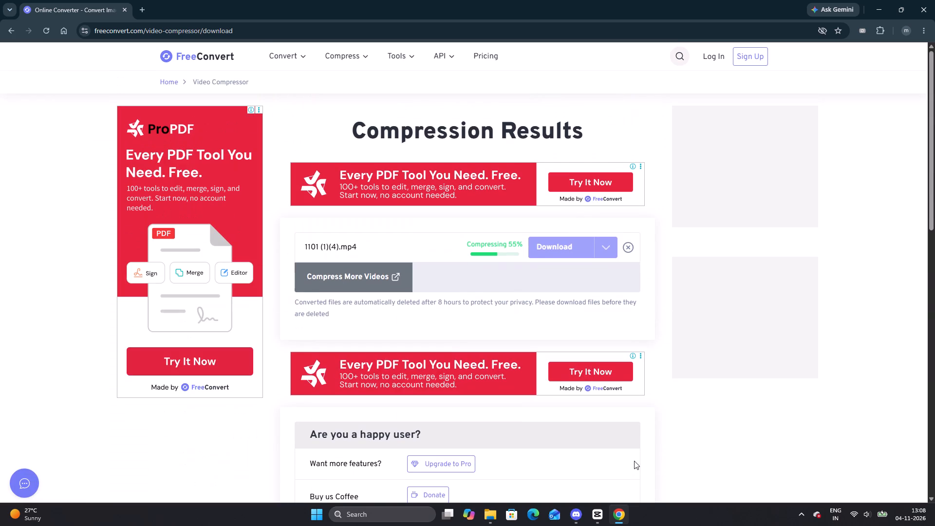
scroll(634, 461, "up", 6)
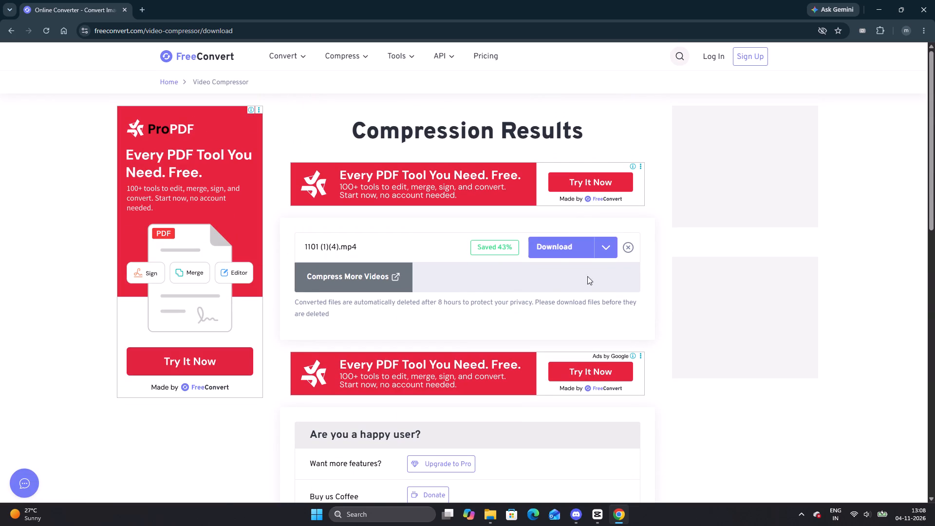
Download the compressed 1101 (1)(4).mp4 file from the compression results.
left_click(574, 251)
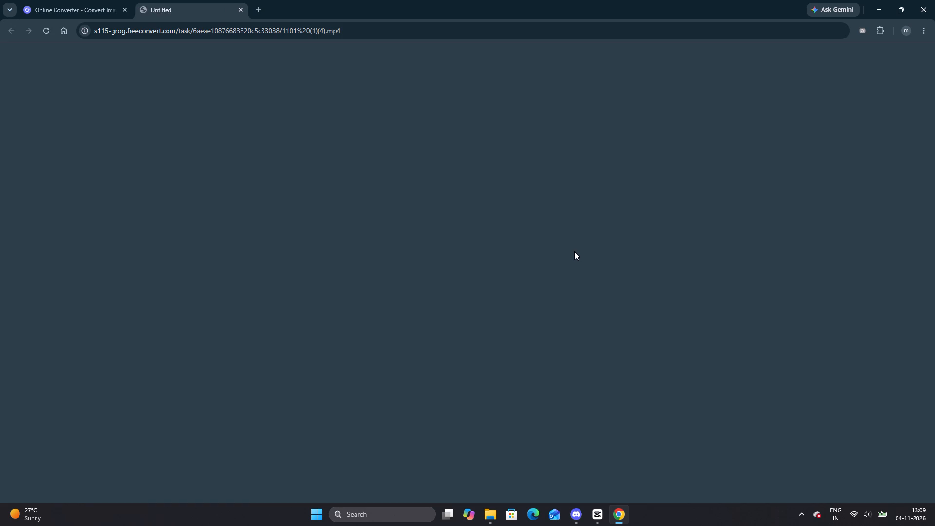
Play the downloaded 1101 (1)(4).mp4 from the recent downloads to review it, replay it, and close the player.
left_click(882, 35)
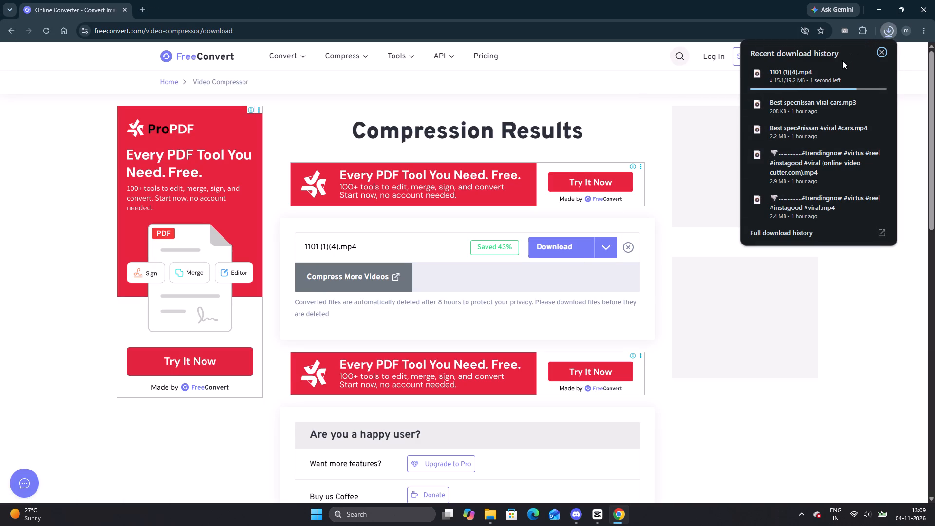
left_click(801, 73)
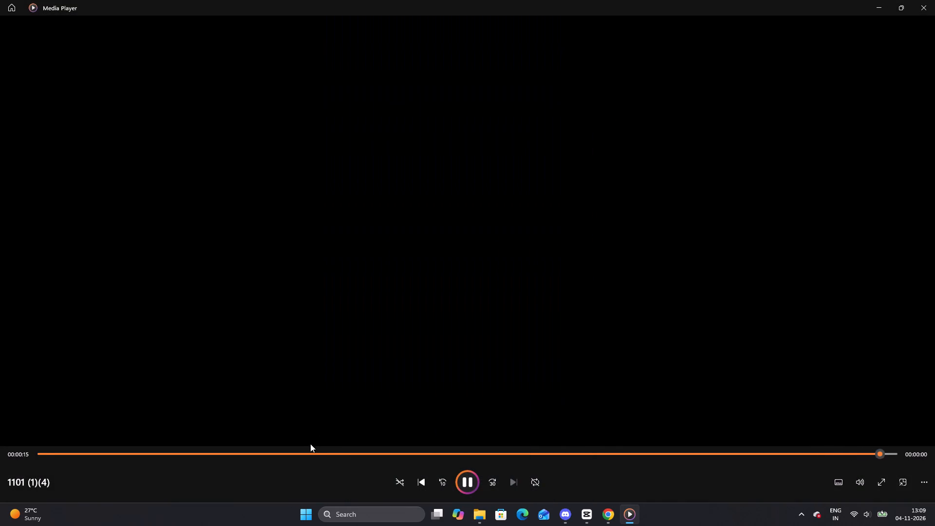
key("space")
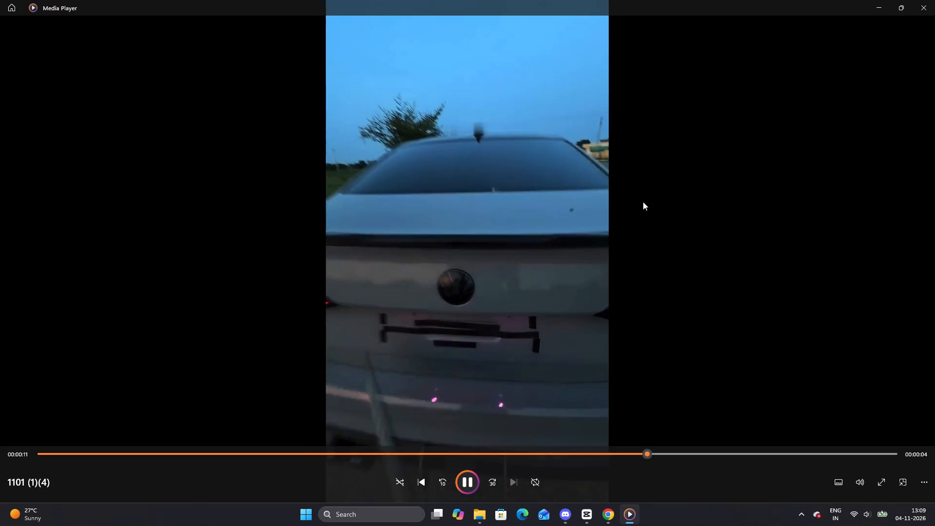
left_click(934, 0)
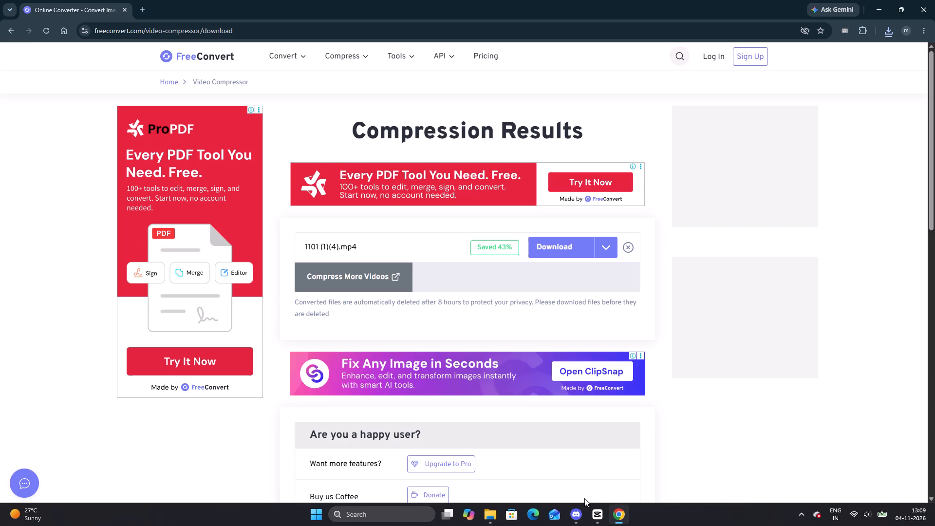
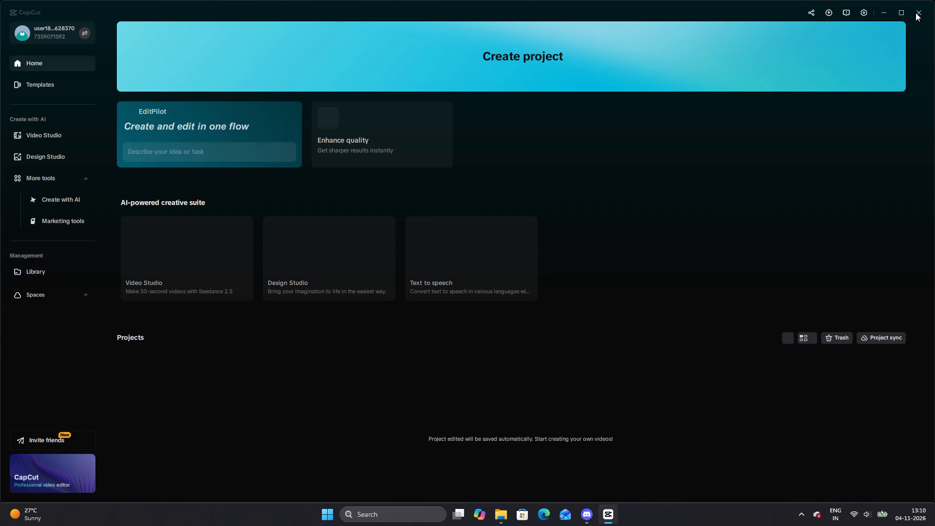
Close CapCut and the File Explorer window left open in the background.
left_click(914, 10)
left_click(916, 11)
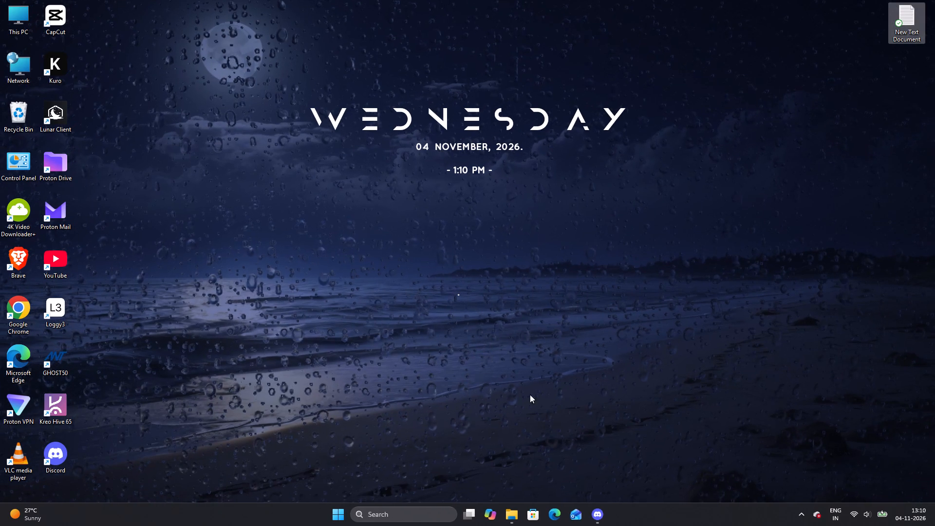
left_click(506, 513)
left_click(934, 0)
left_click(921, 15)
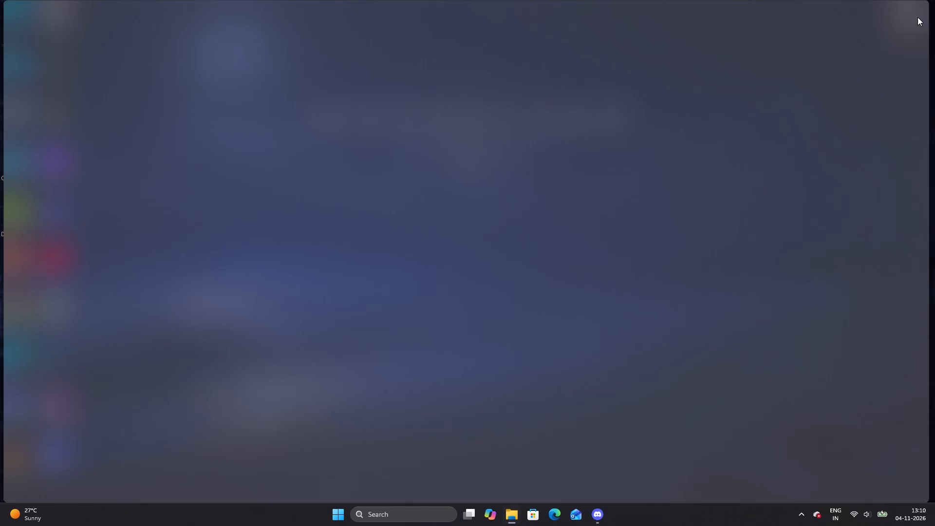
Exit the Lively animated wallpaper app running in the background.
left_click(808, 520)
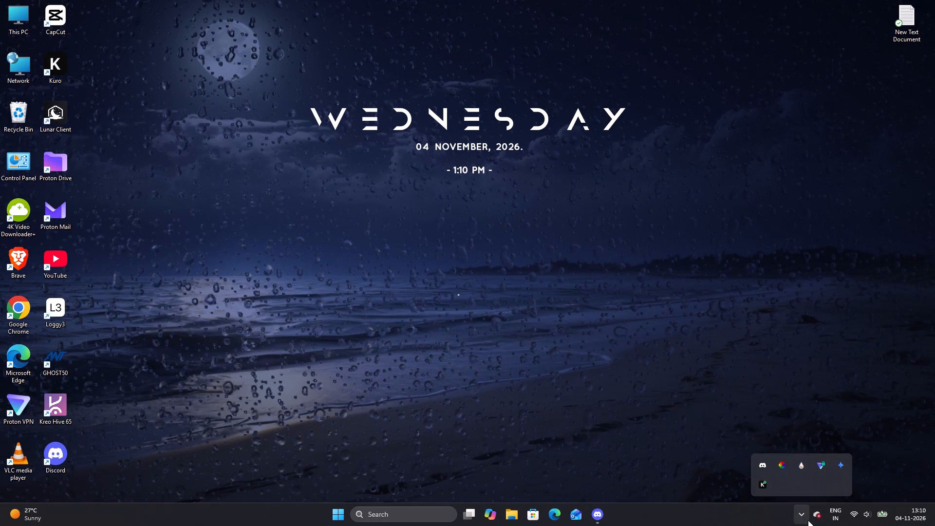
right_click(786, 460)
left_click(765, 453)
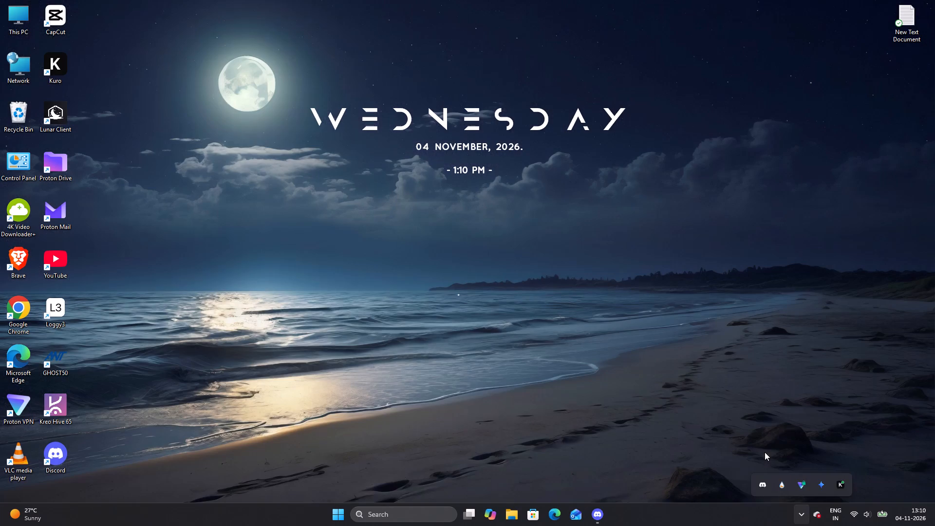
Exit the Proton VPN app running in the background, agreeing to disconnect from the VPN.
double_click(793, 521)
double_click(797, 519)
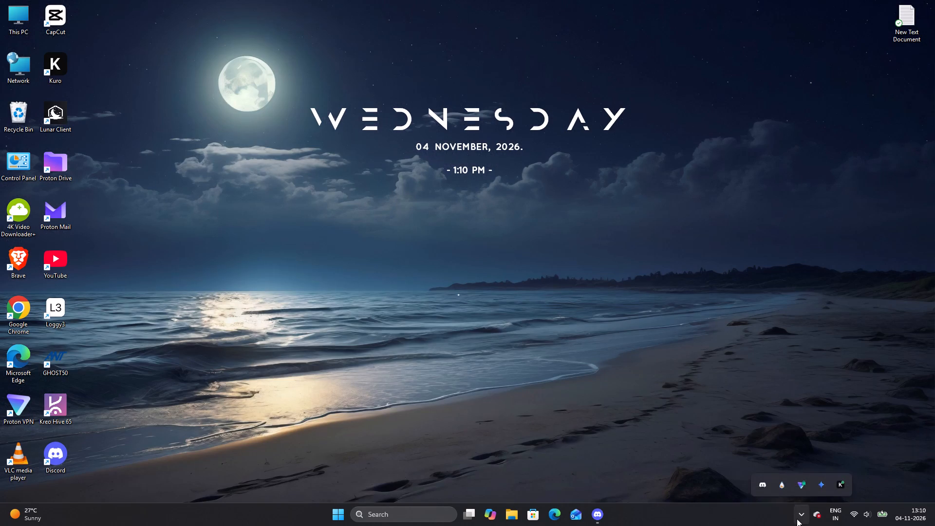
left_click(797, 519)
right_click(804, 486)
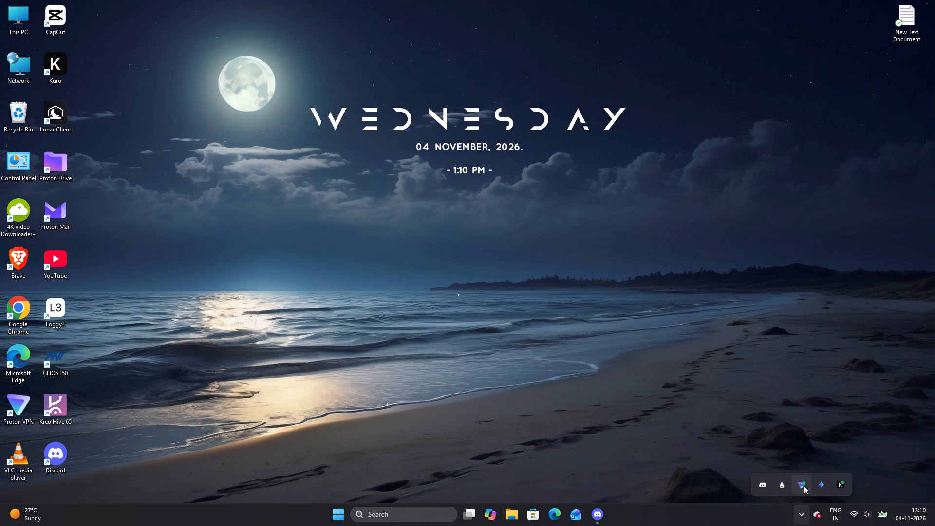
left_click(813, 478)
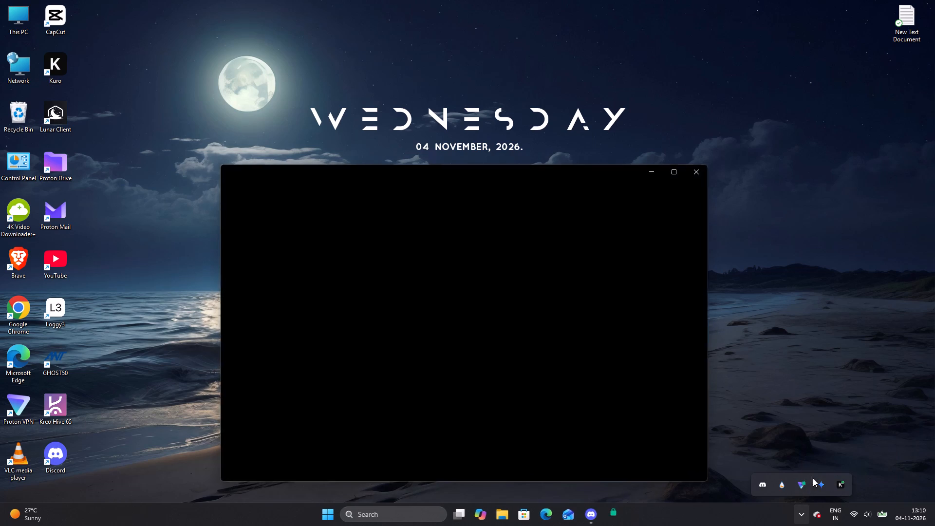
left_click(432, 341)
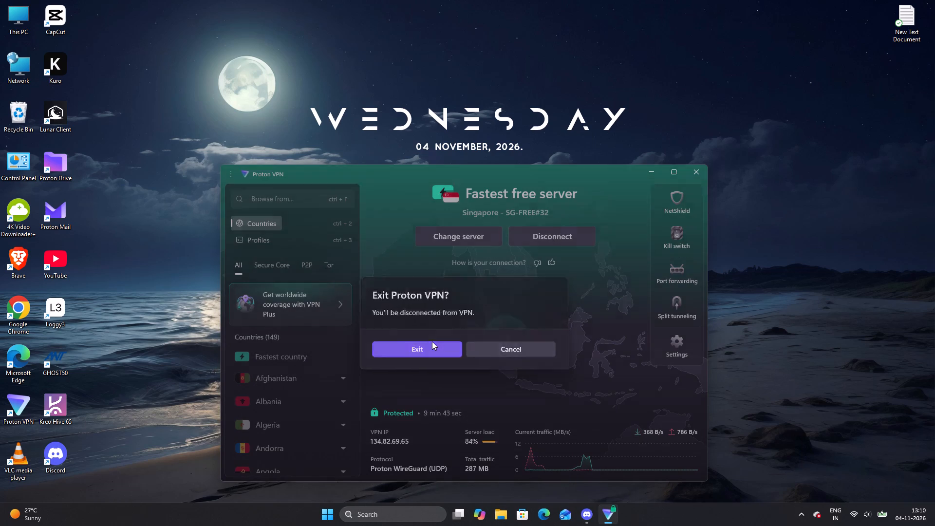
Search Windows for "r" and launch the Roblox app.
left_click(383, 515)
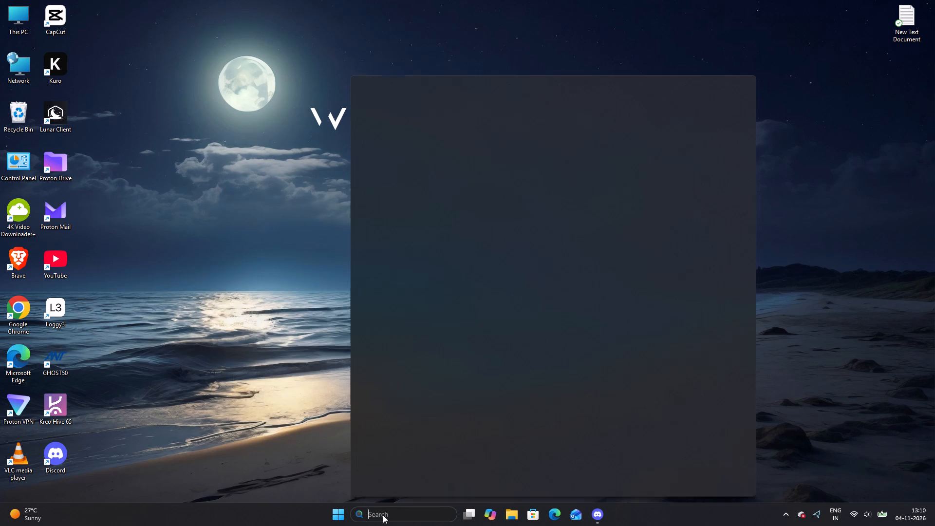
key("d")
key("BackSpace")
key("BackSpace")
key("r")
key("Return")
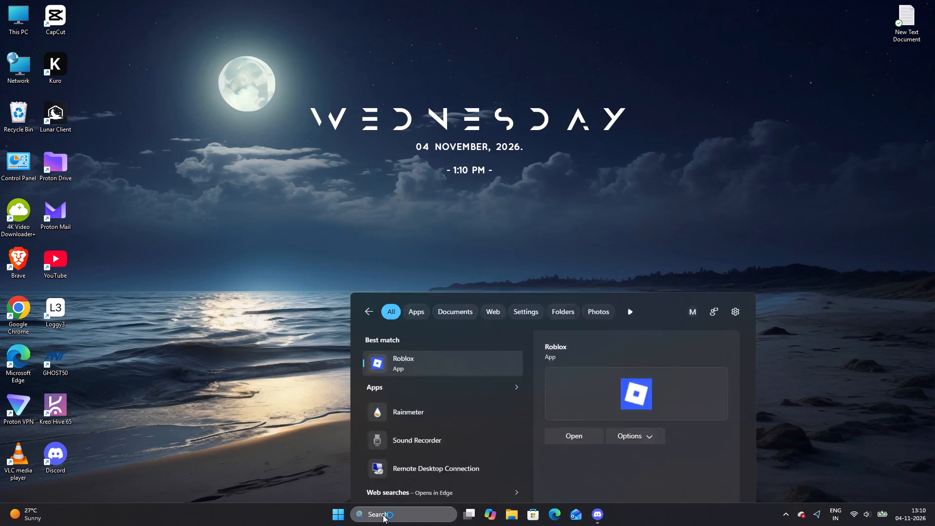